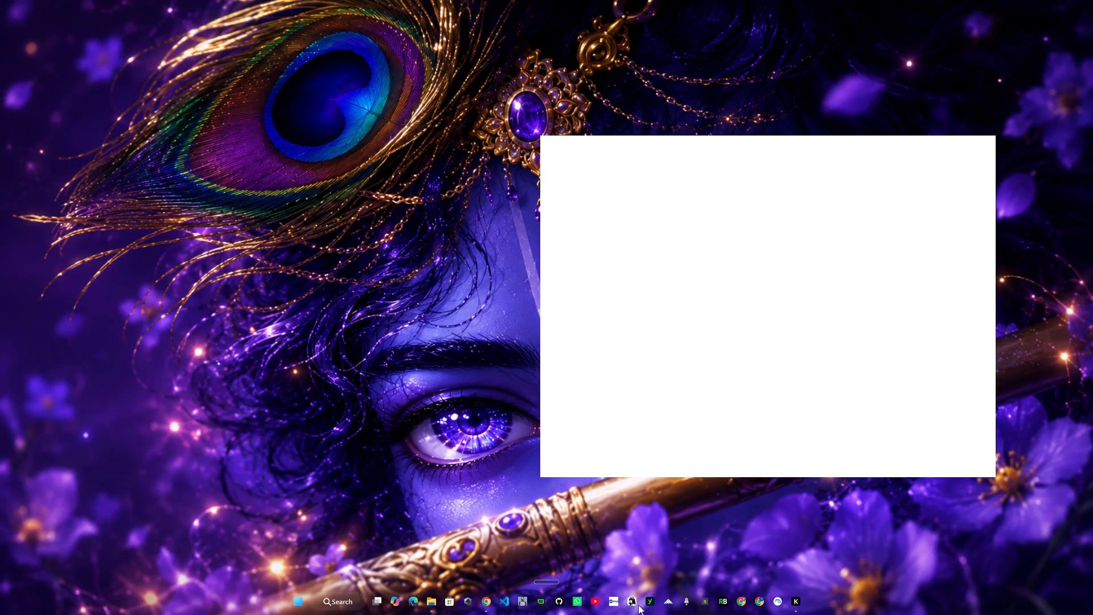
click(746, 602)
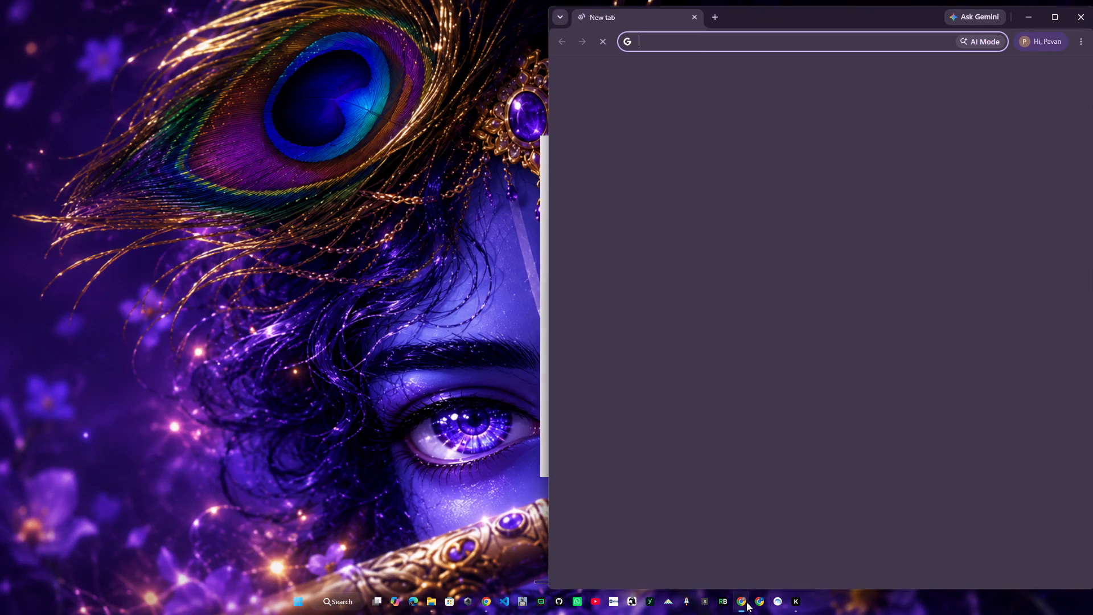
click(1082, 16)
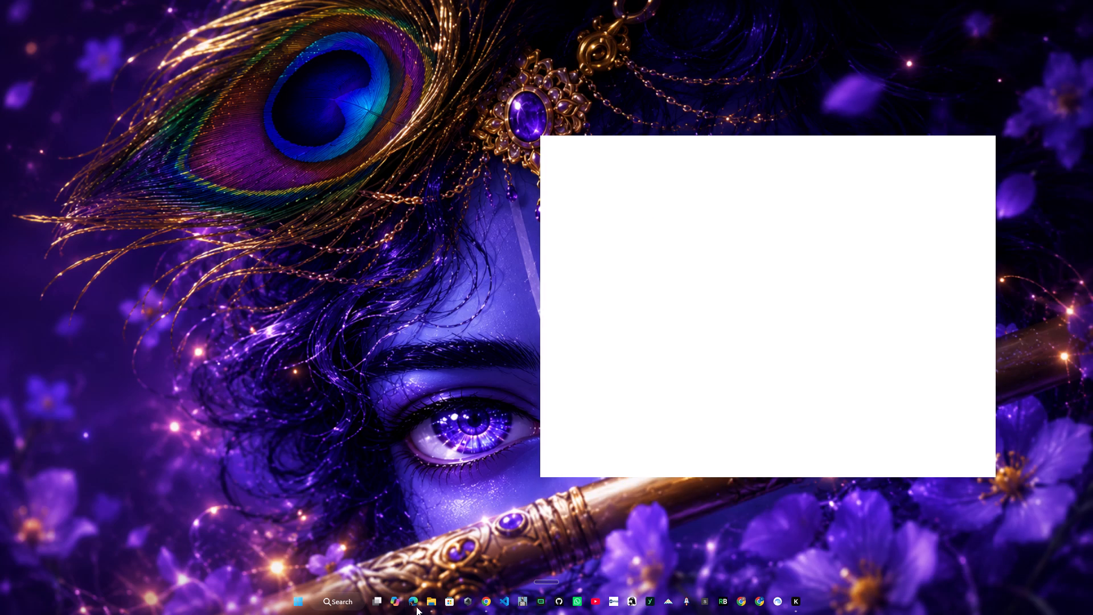
In the aat1ddocuments folder, briefly open the Image Classification case study and the Statistical Foundations document for a look.
click(433, 606)
scroll(128, 326, up, 4)
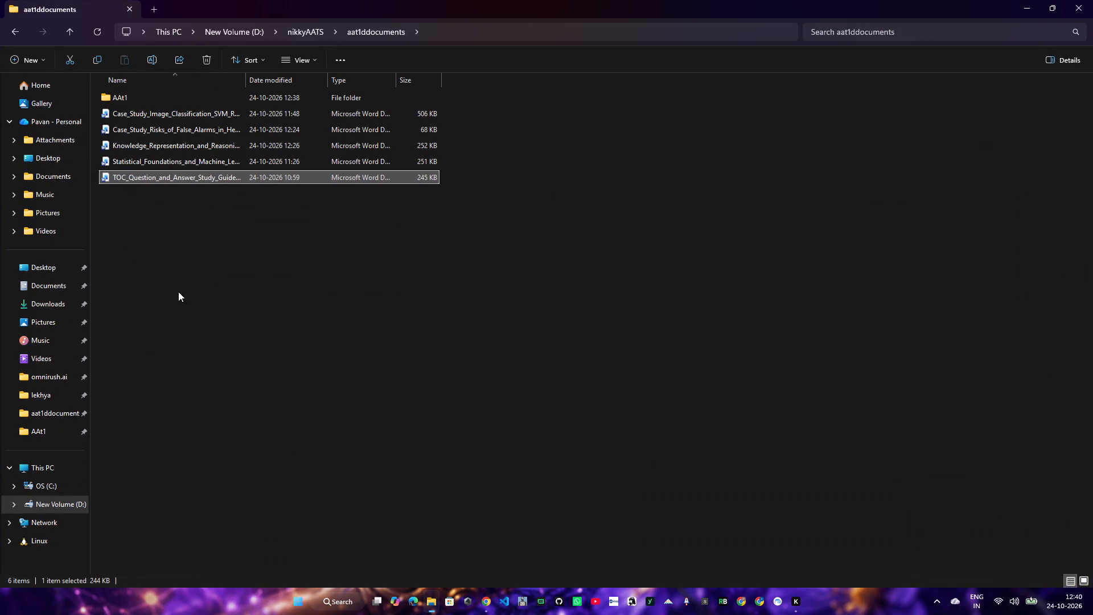
click(179, 120)
double_click(179, 120)
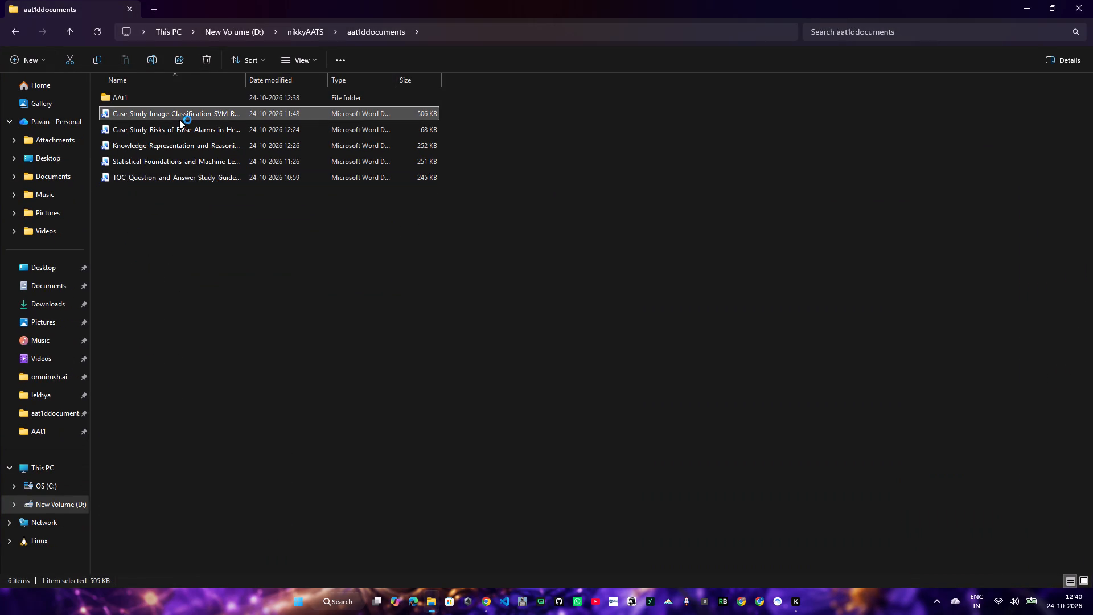
click(1092, 0)
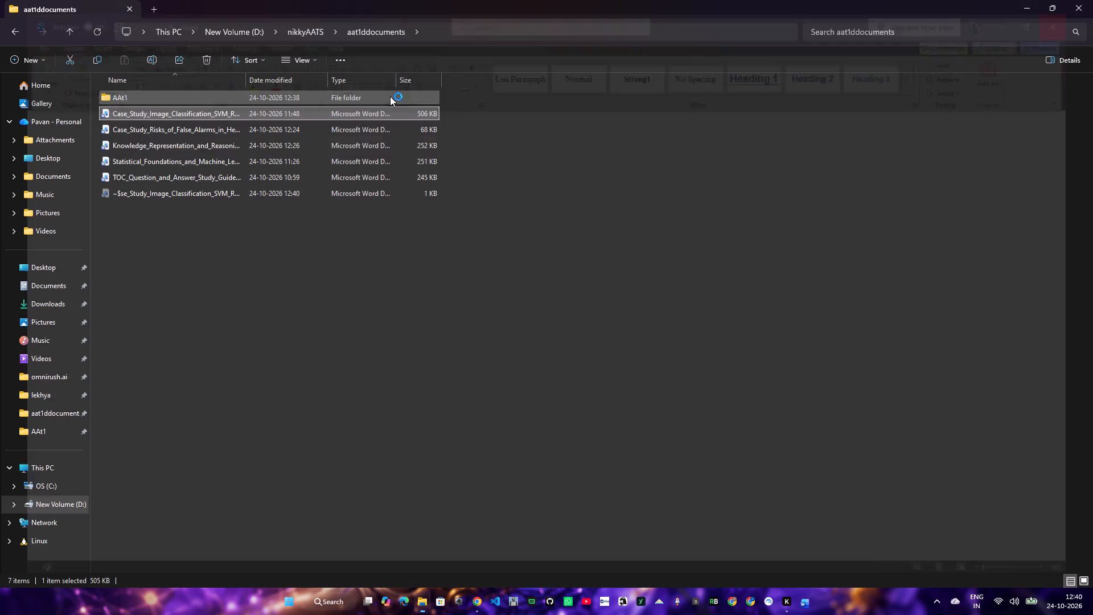
double_click(276, 157)
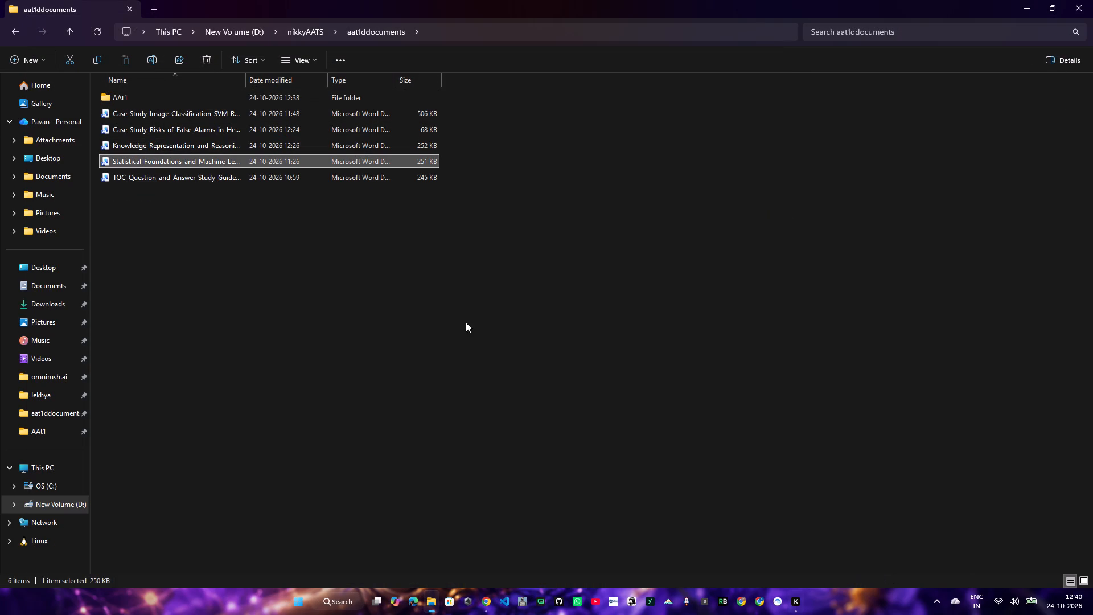
Delete the "Theory of Computation" footer text from TOC_Question_and_Answer_Study_Guide.docx, then save and close the document.
double_click(216, 179)
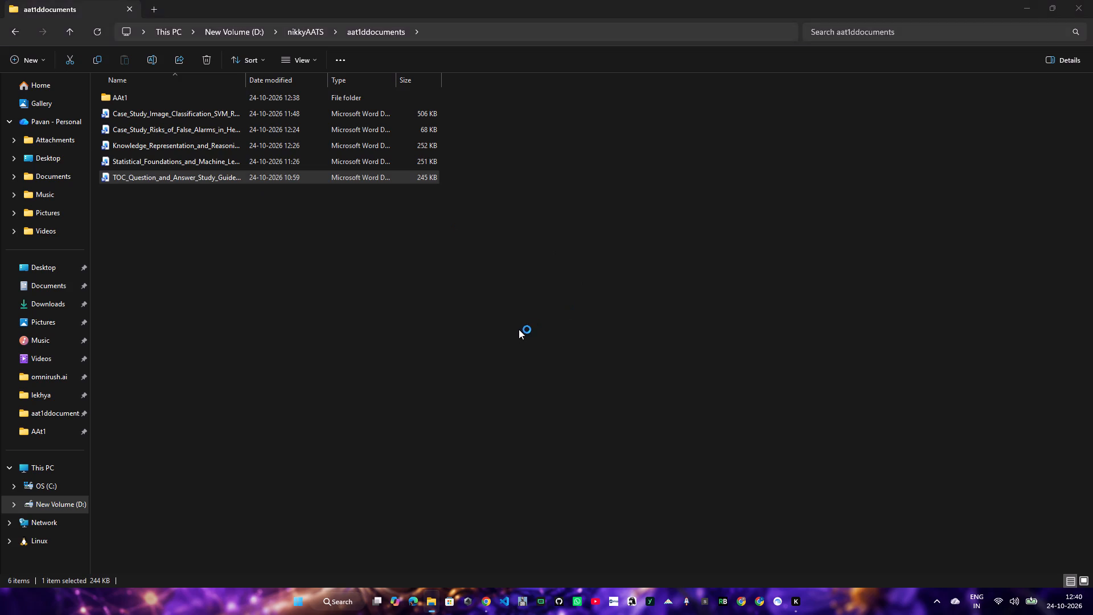
scroll(524, 339, down, 11)
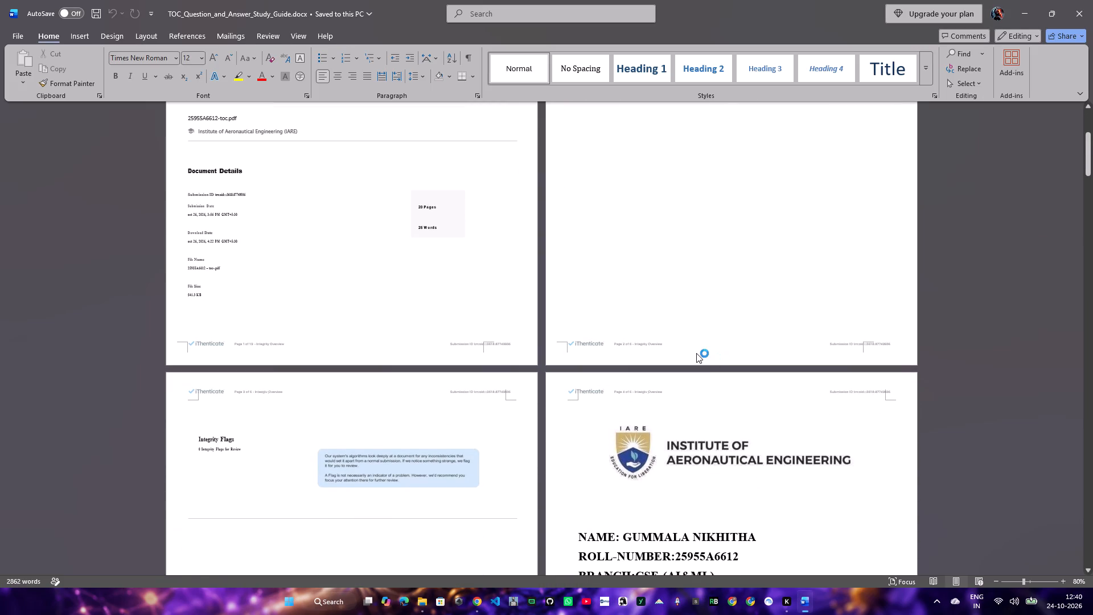
scroll(680, 384, down, 20)
scroll(680, 384, down, 3)
triple_click(725, 354)
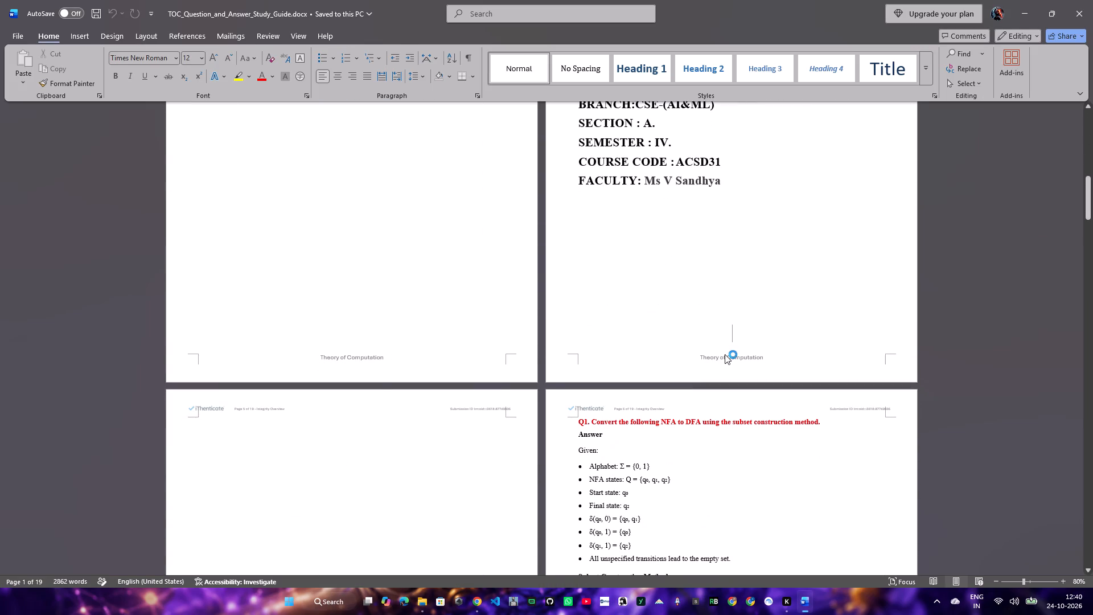
key(BackSpace)
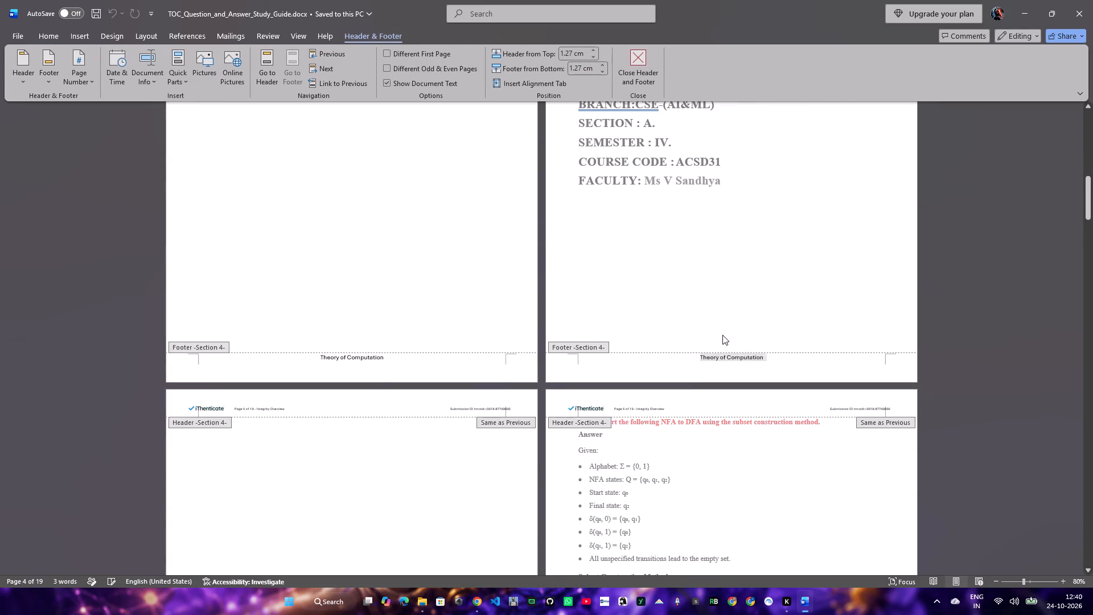
scroll(1059, 114, up, 16)
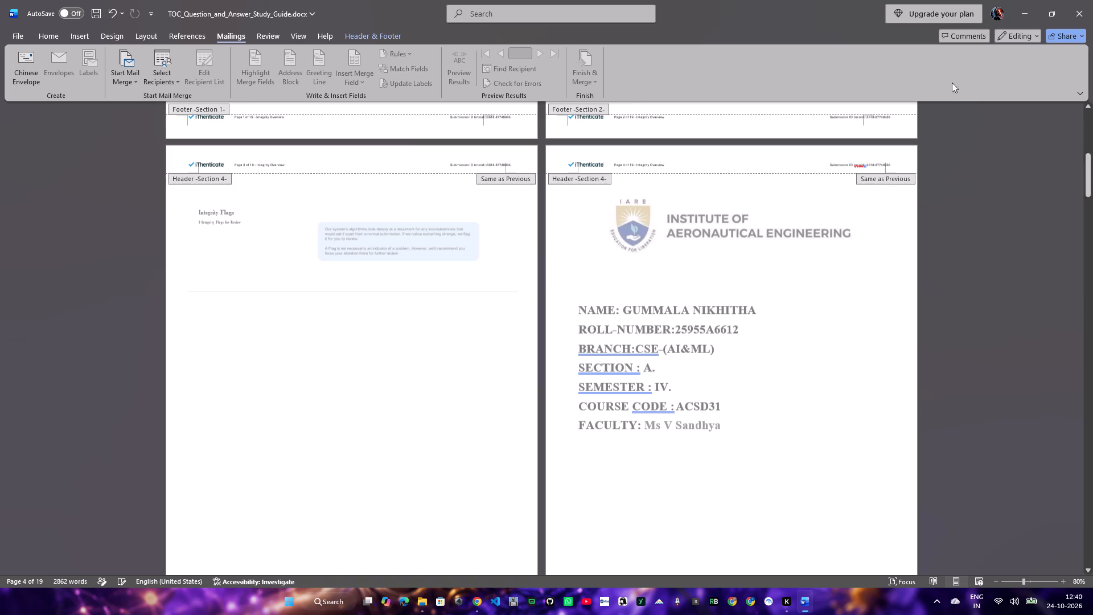
click(735, 386)
key(ctrl+s)
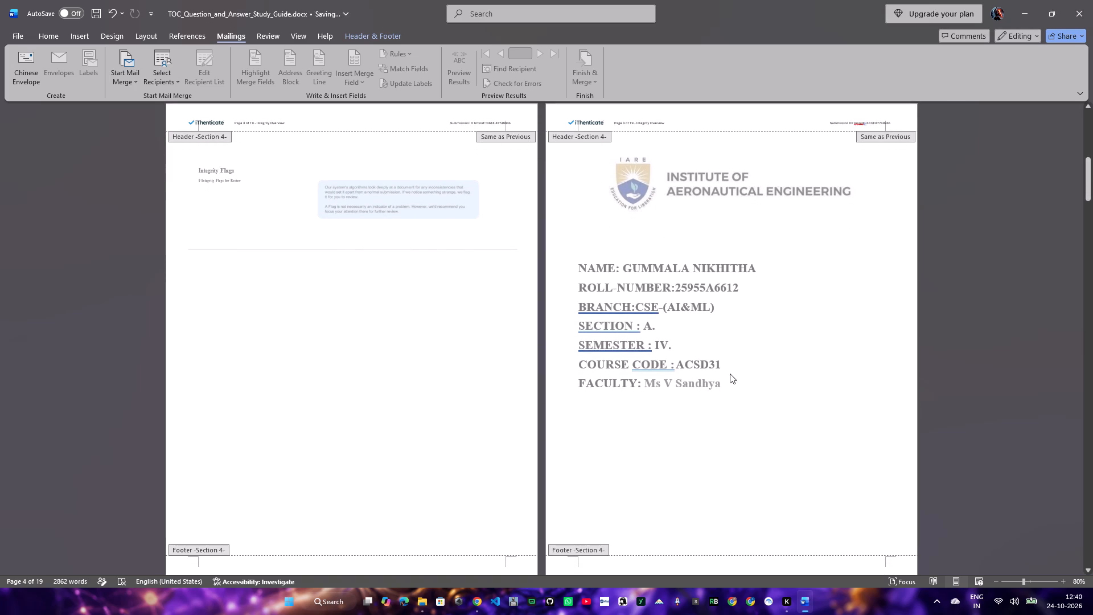
click(1092, 0)
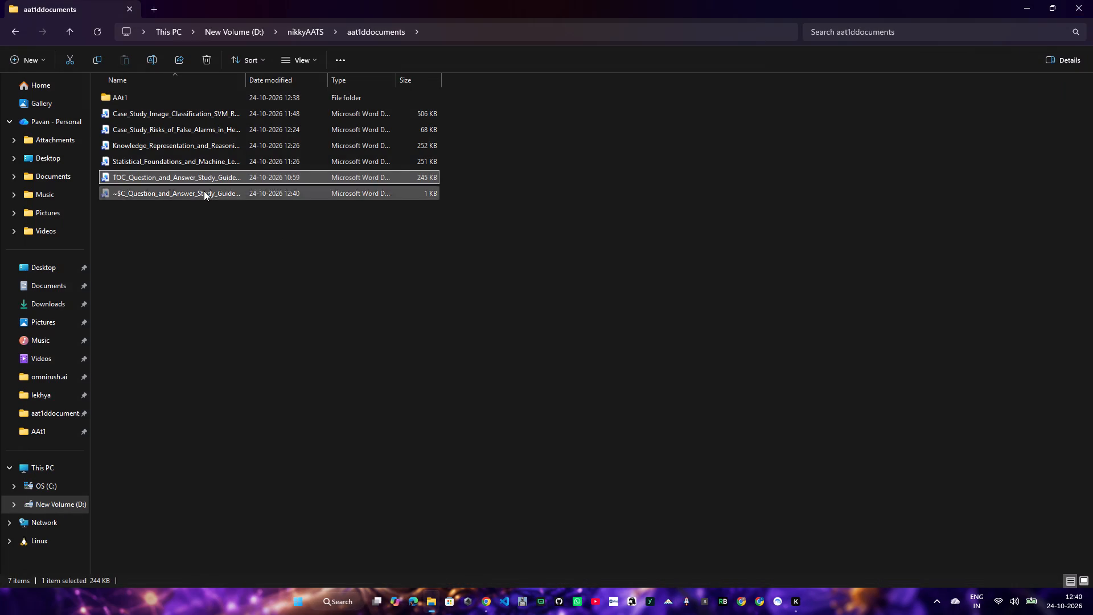
Delete the "Theory of Computation" footer text from Statistical_Foundations_and_Machine_Learning_Study_Guide.docx, then save and close the document.
click(204, 191)
double_click(202, 166)
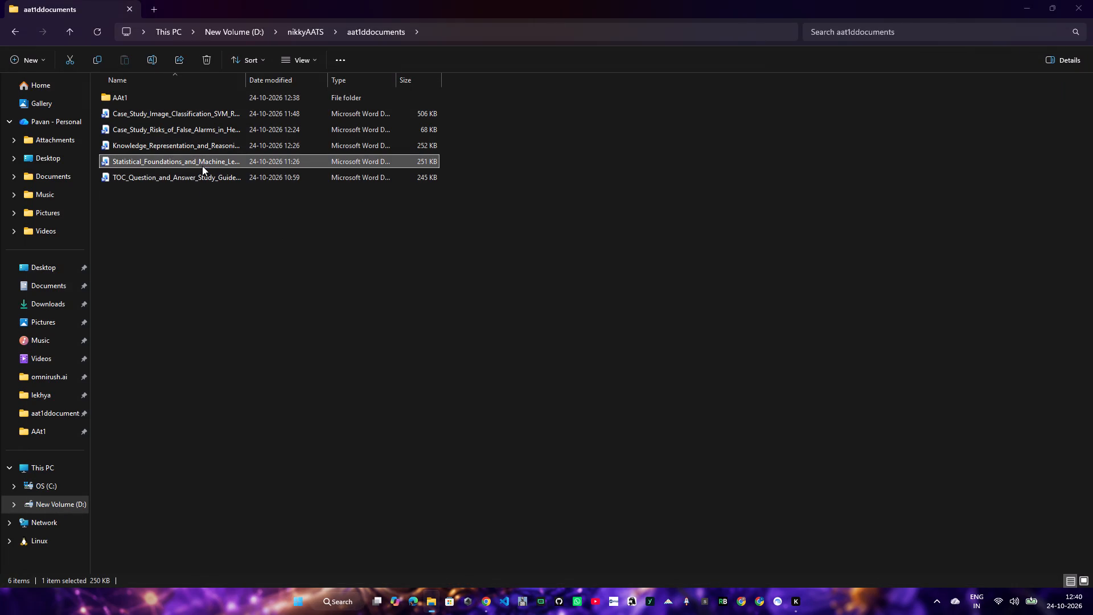
scroll(681, 481, down, 6)
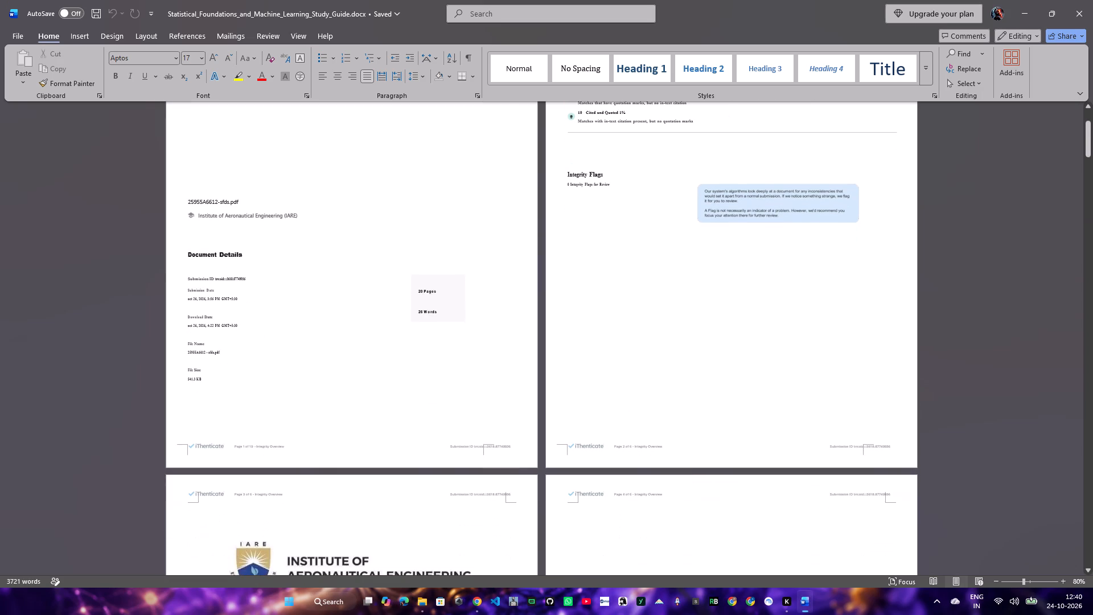
scroll(702, 454, down, 17)
scroll(703, 464, down, 9)
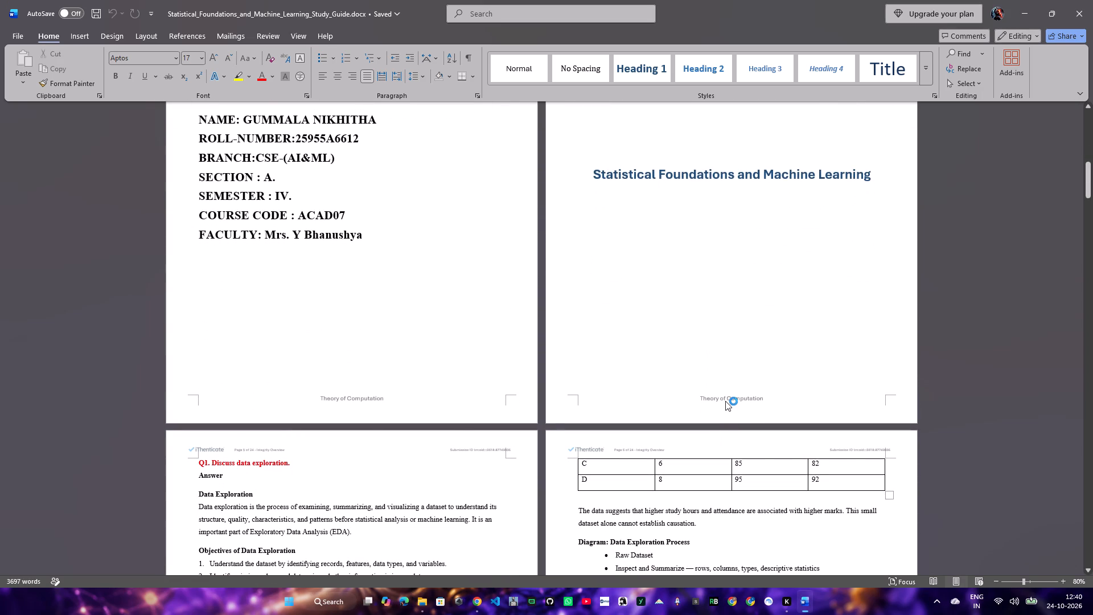
triple_click(725, 401)
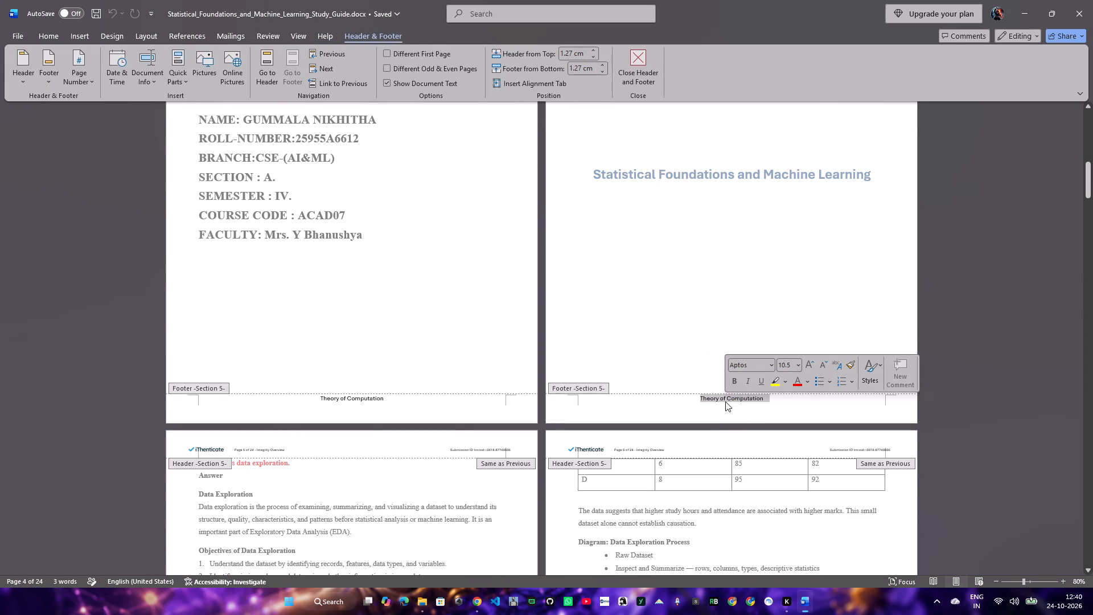
key(BackSpace)
key(ctrl+s)
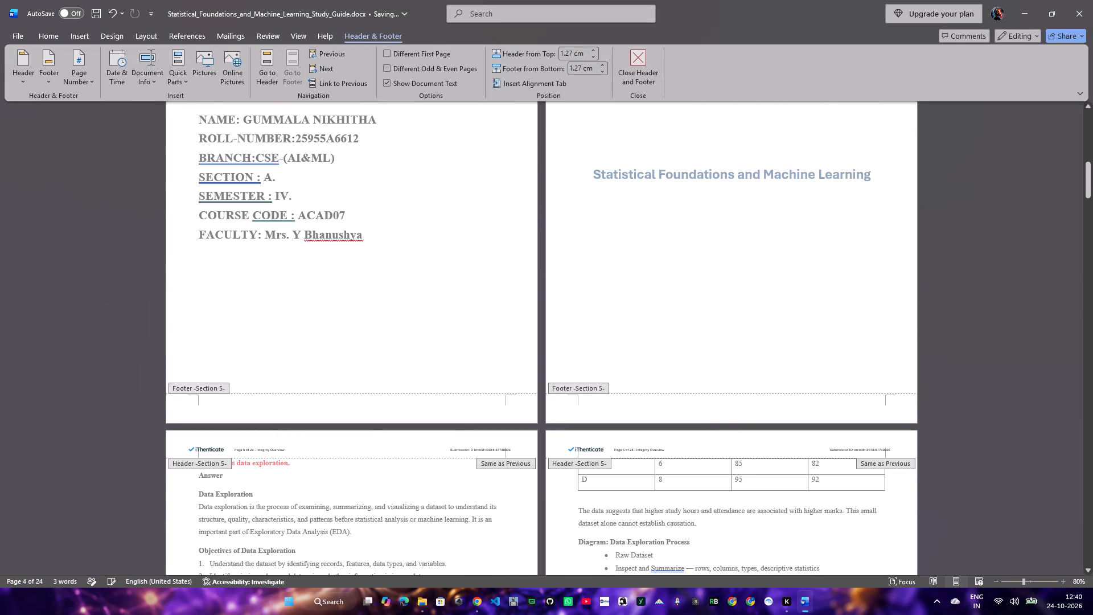
key(ctrl+s)
key(Escape)
click(1092, 0)
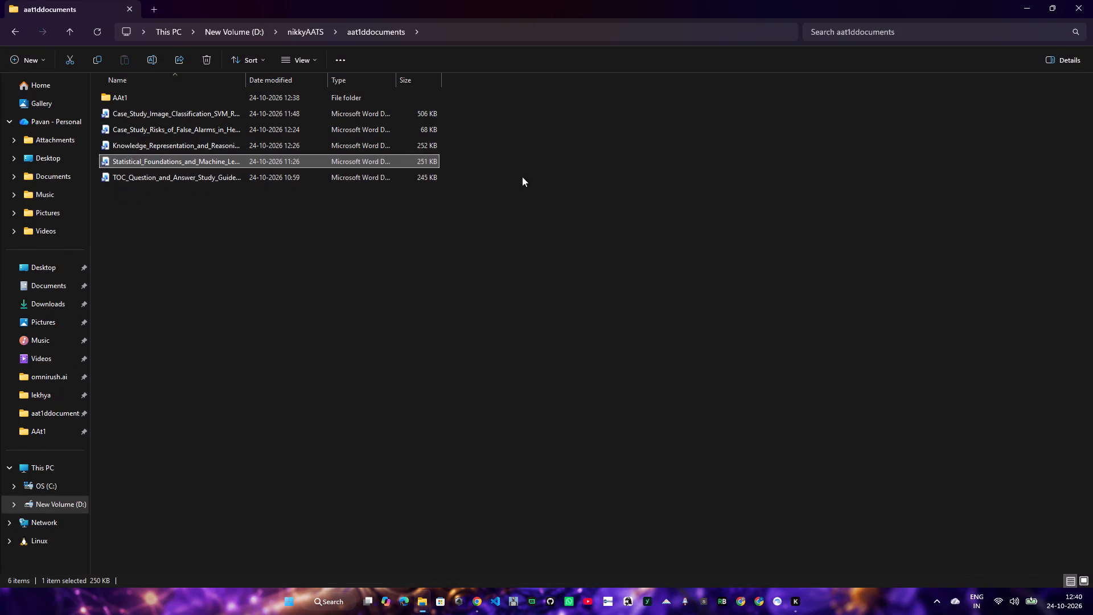
Reopen TOC_Question_and_Answer_Study_Guide.docx, check the footers across its pages, and close it.
double_click(225, 179)
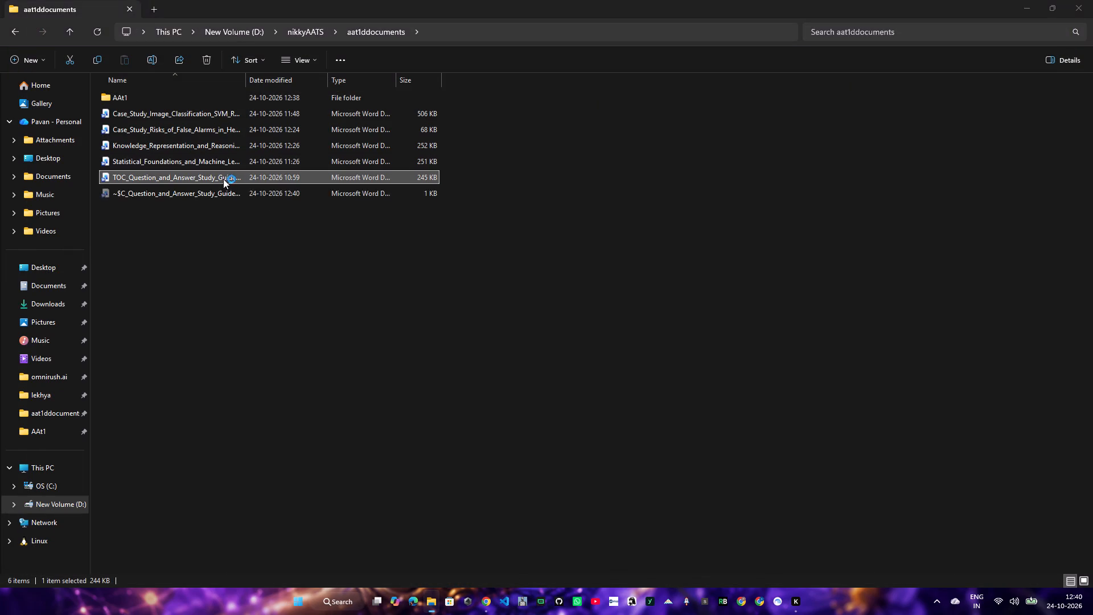
scroll(783, 241, down, 20)
scroll(783, 241, down, 5)
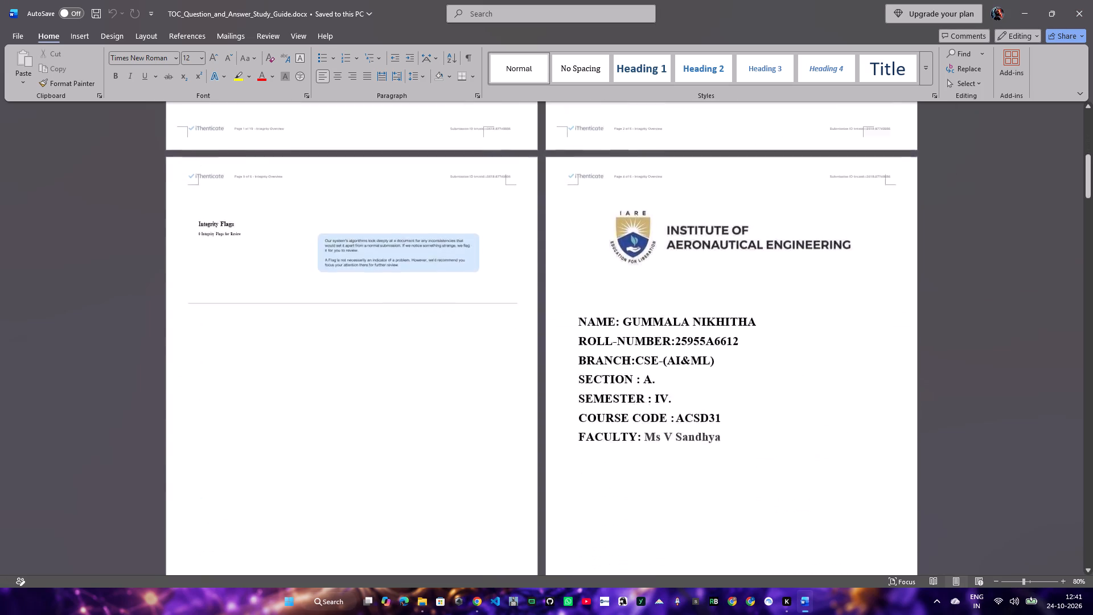
scroll(752, 308, down, 6)
scroll(749, 317, up, 1)
scroll(746, 315, down, 20)
scroll(746, 315, down, 10)
scroll(749, 302, down, 14)
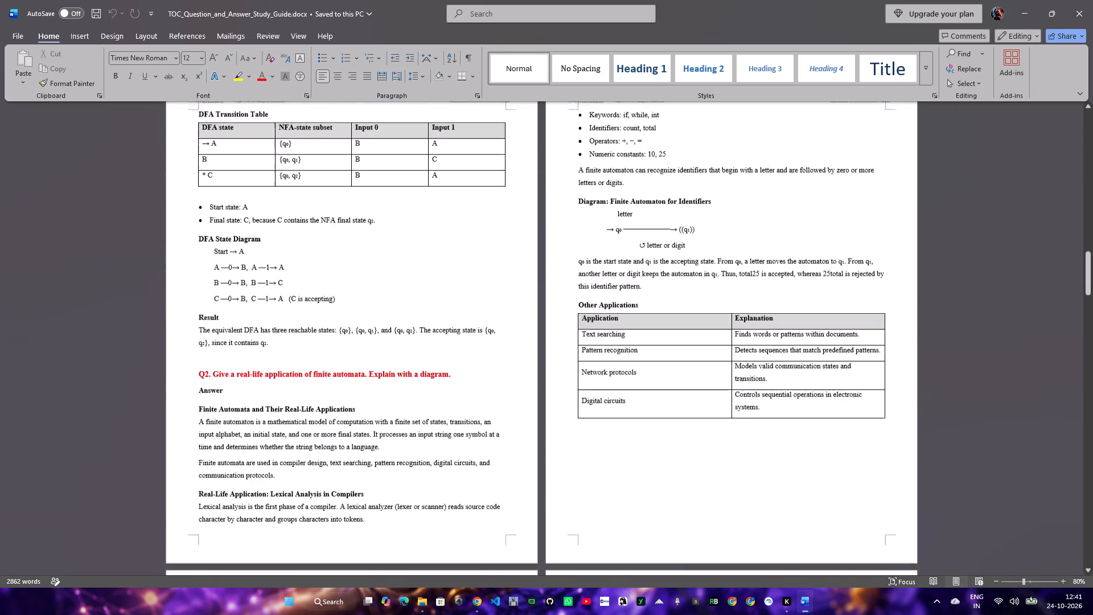
scroll(746, 310, down, 6)
click(1092, 0)
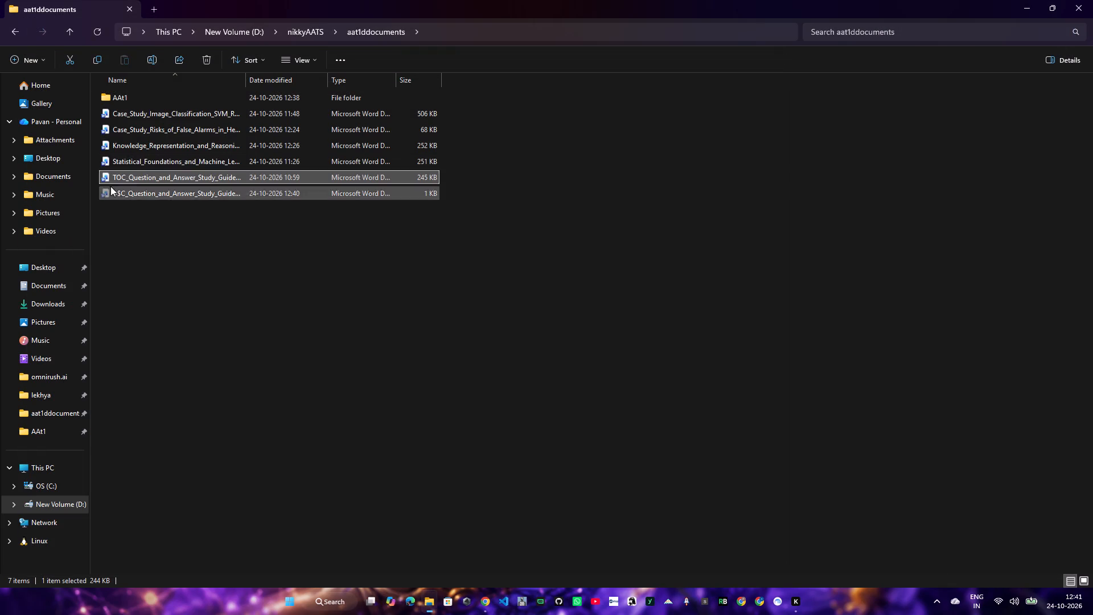
Open Knowledge_Representation_and_Reasoning_Study_Guide.docx and delete the "Theory of Computation" text from its page footer.
double_click(158, 145)
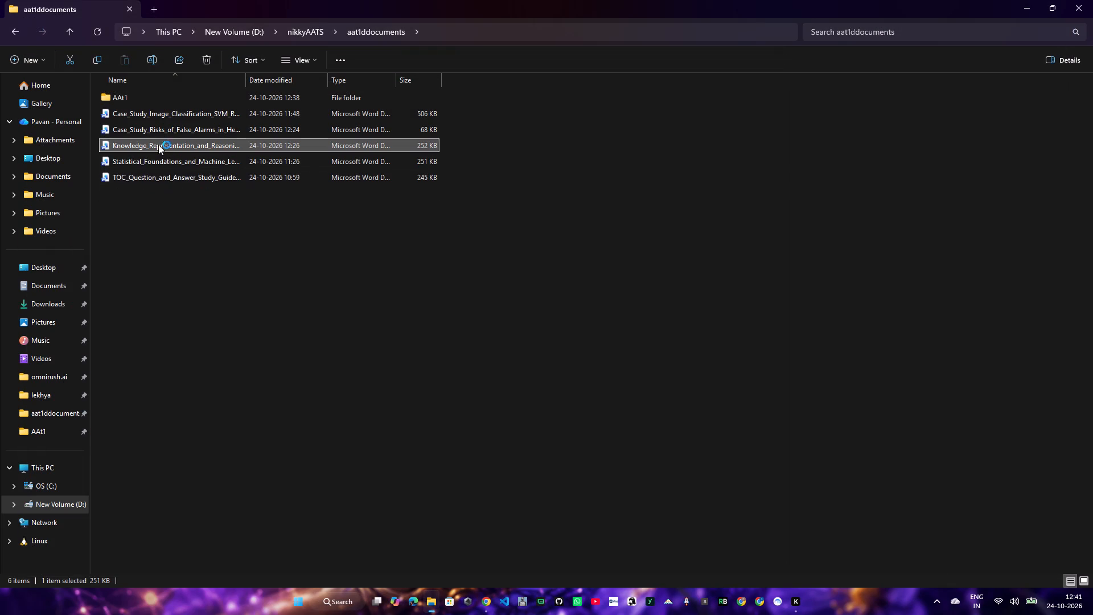
scroll(798, 333, down, 13)
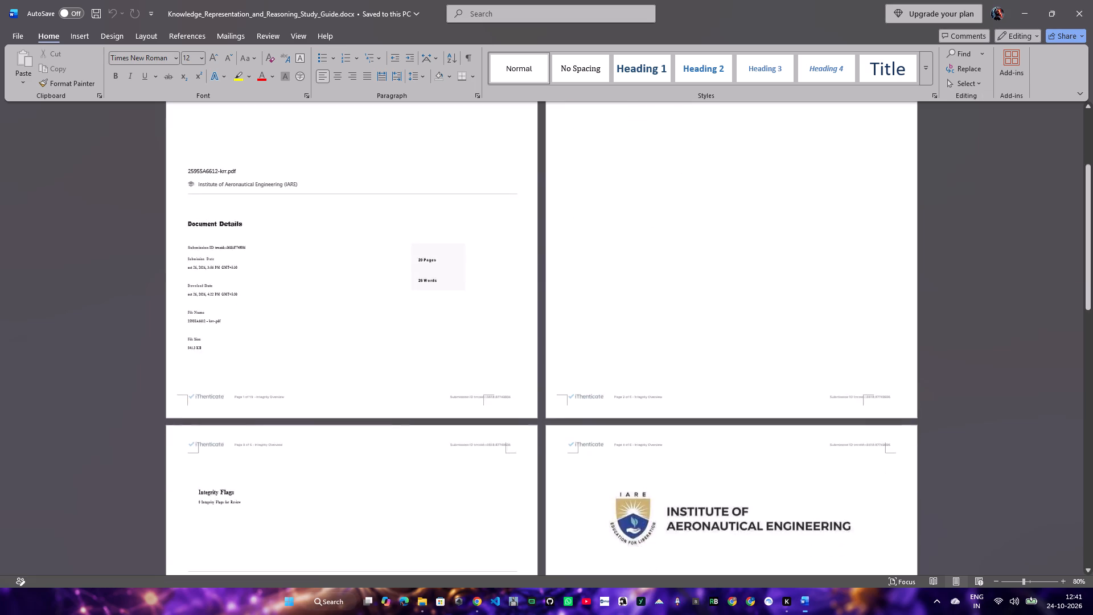
scroll(800, 342, down, 4)
scroll(799, 337, up, 1)
scroll(797, 334, down, 20)
scroll(797, 334, down, 10)
scroll(795, 203, up, 3)
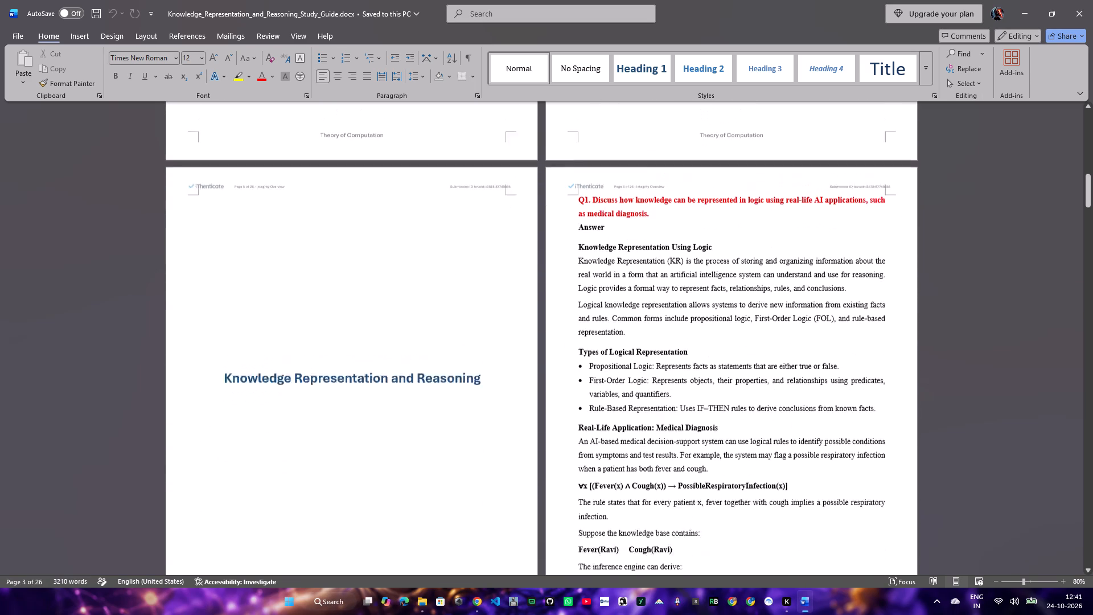
scroll(792, 154, up, 1)
click(714, 194)
triple_click(717, 189)
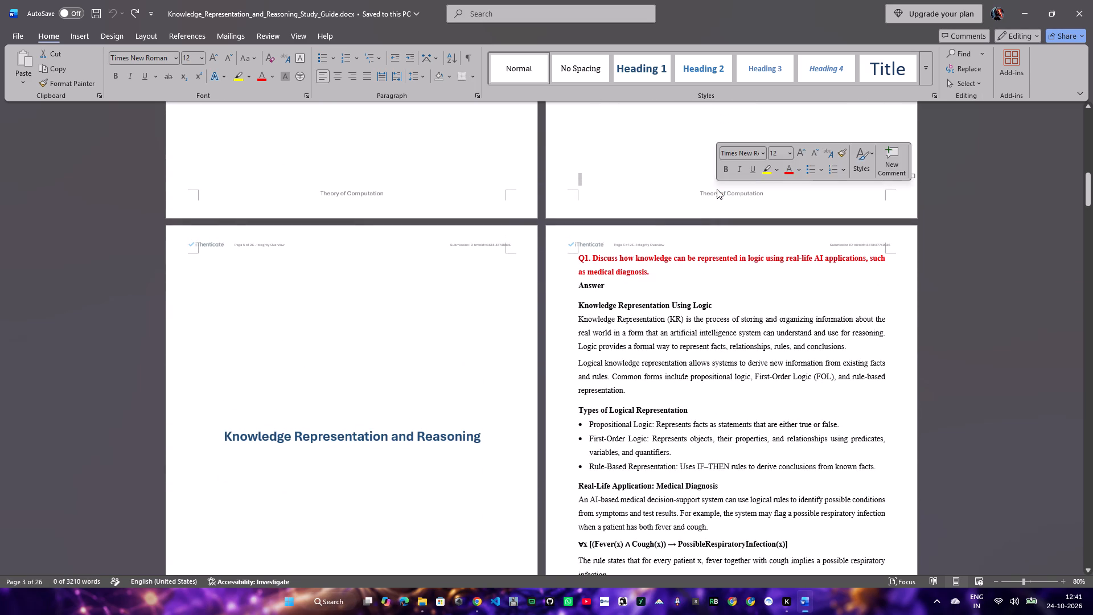
click(717, 189)
double_click(718, 201)
double_click(722, 198)
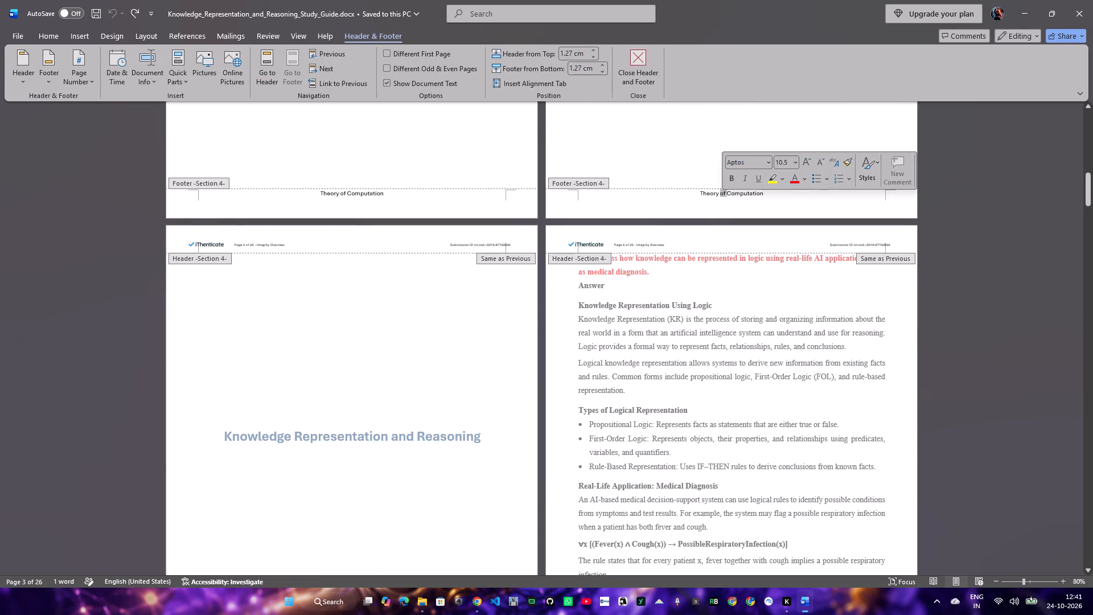
triple_click(722, 198)
click(722, 198)
click(722, 198)
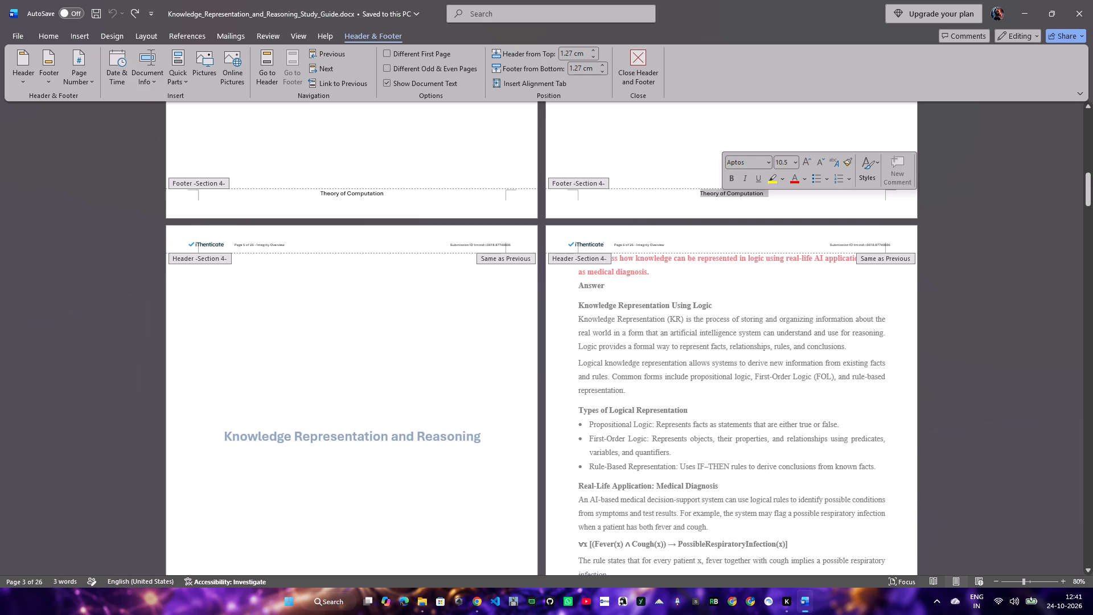
key(BackSpace)
Save and close the Knowledge Representation and Reasoning study guide.
click(1015, 248)
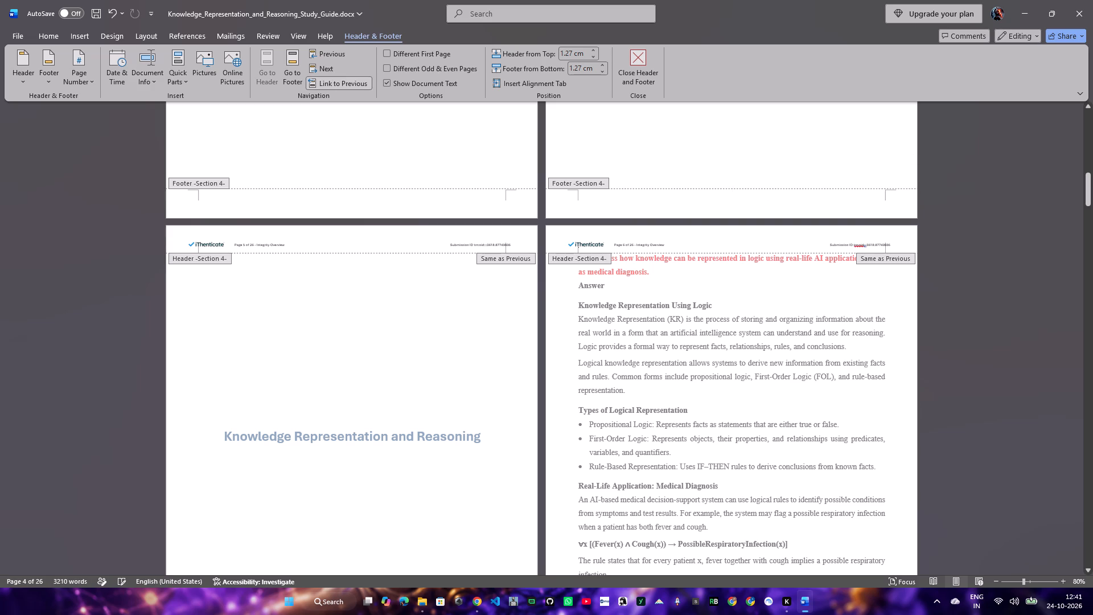
key(ctrl+s)
key(ctrl+s)
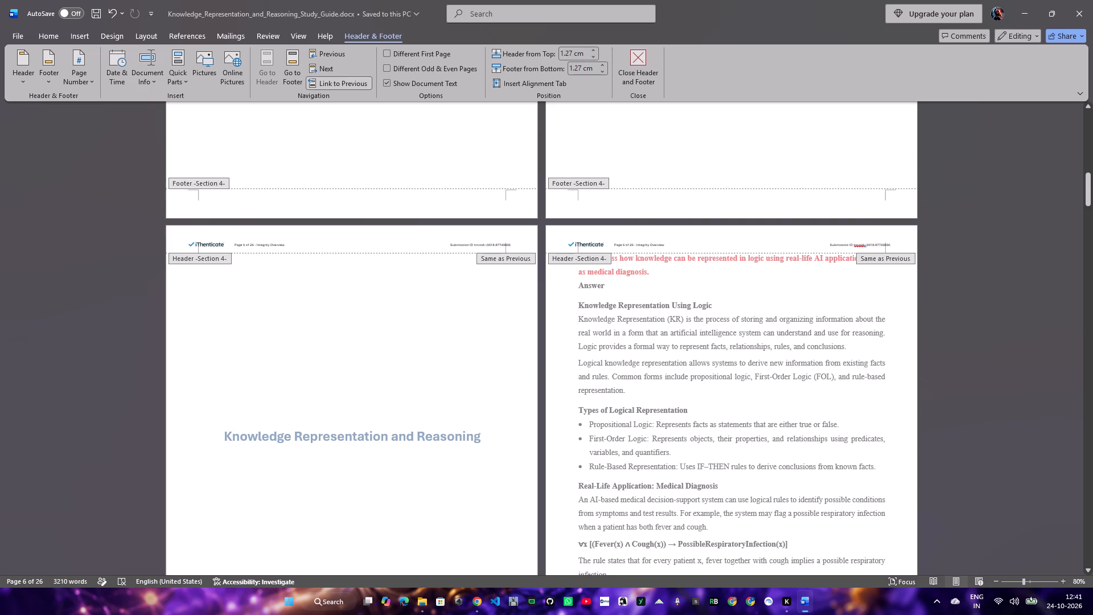
click(1092, 0)
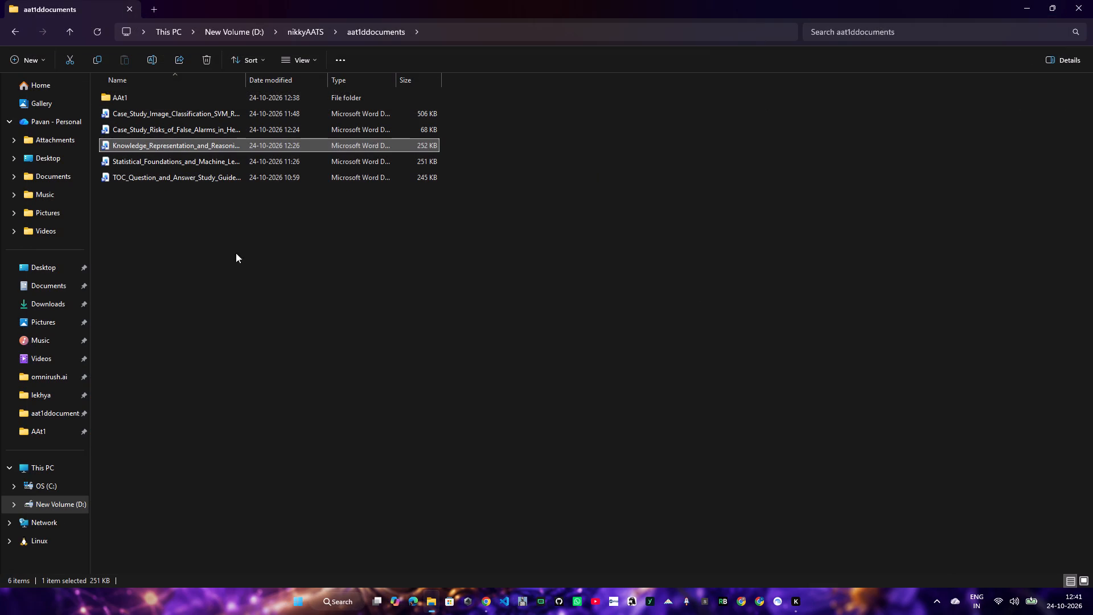
Open KRR_Important_Questions_and_Answers.docx from the AAt1 folder, check its page footers, and close it.
double_click(125, 92)
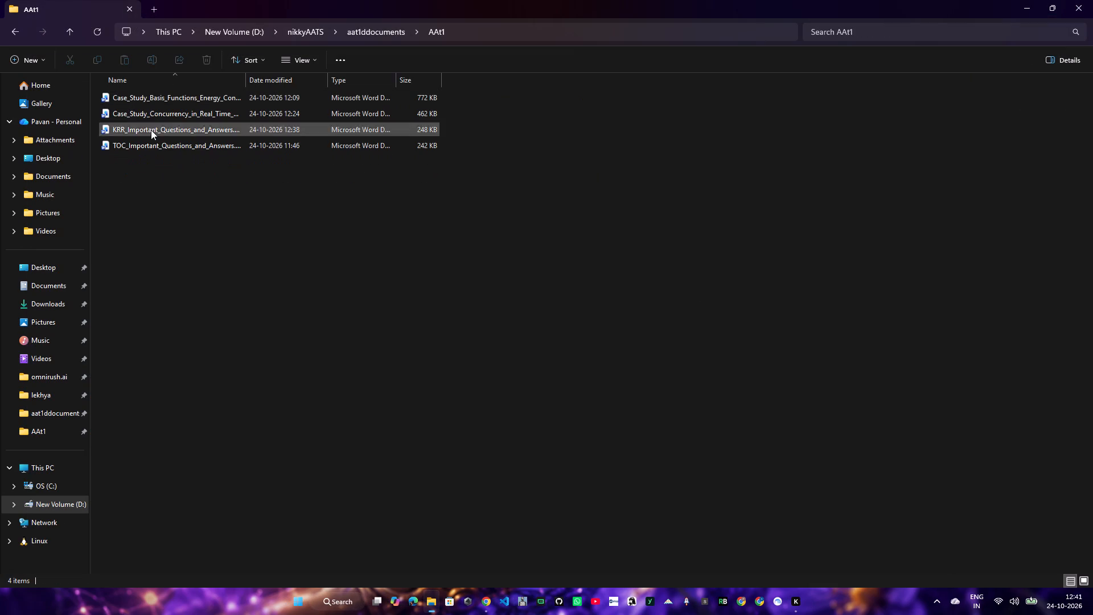
click(175, 124)
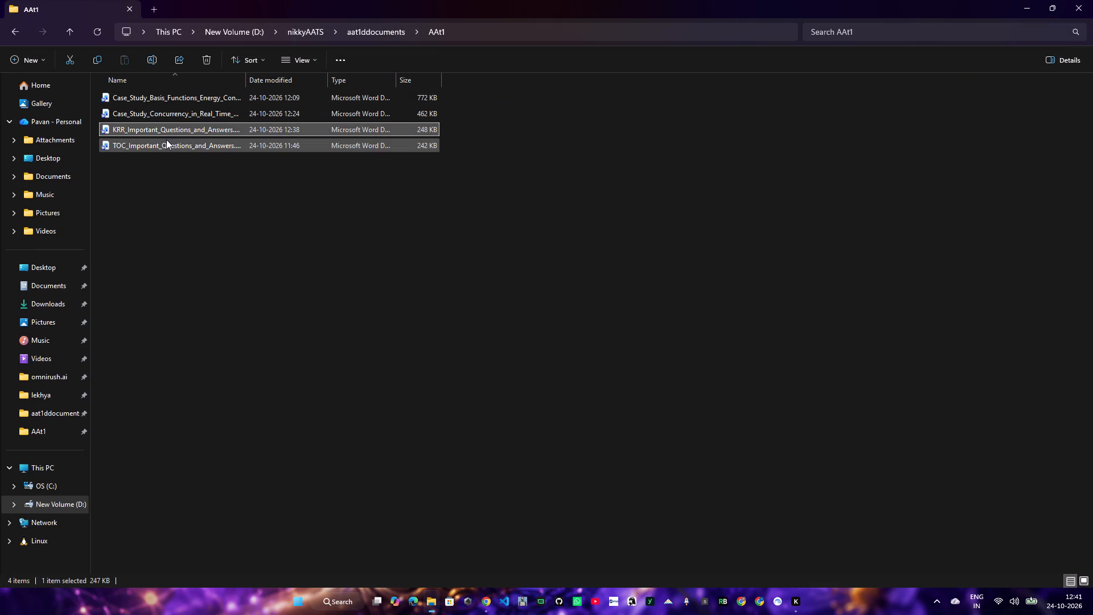
click(166, 141)
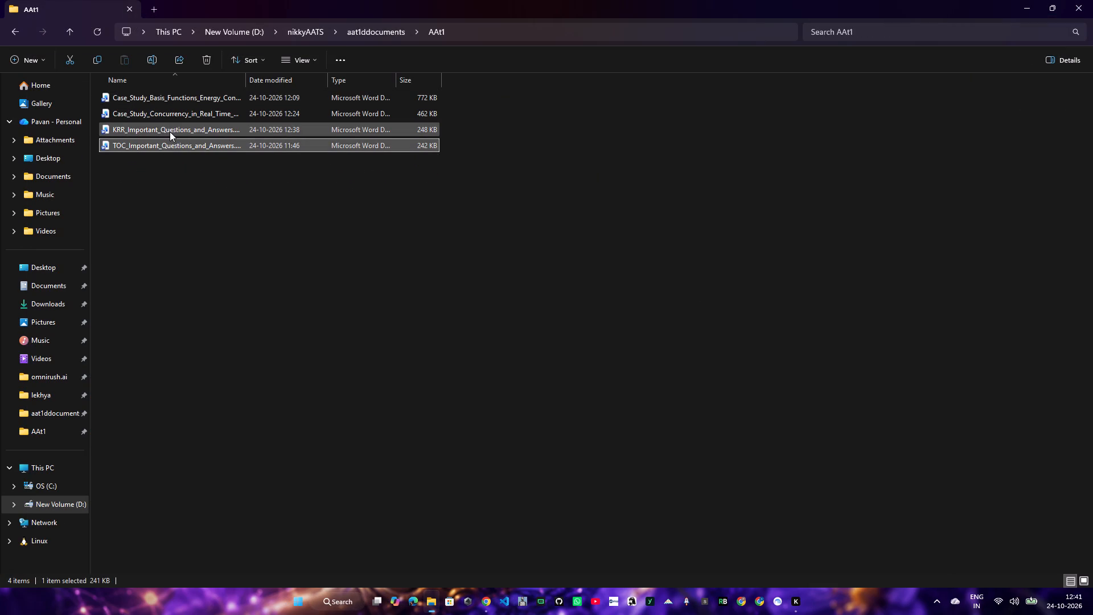
double_click(170, 132)
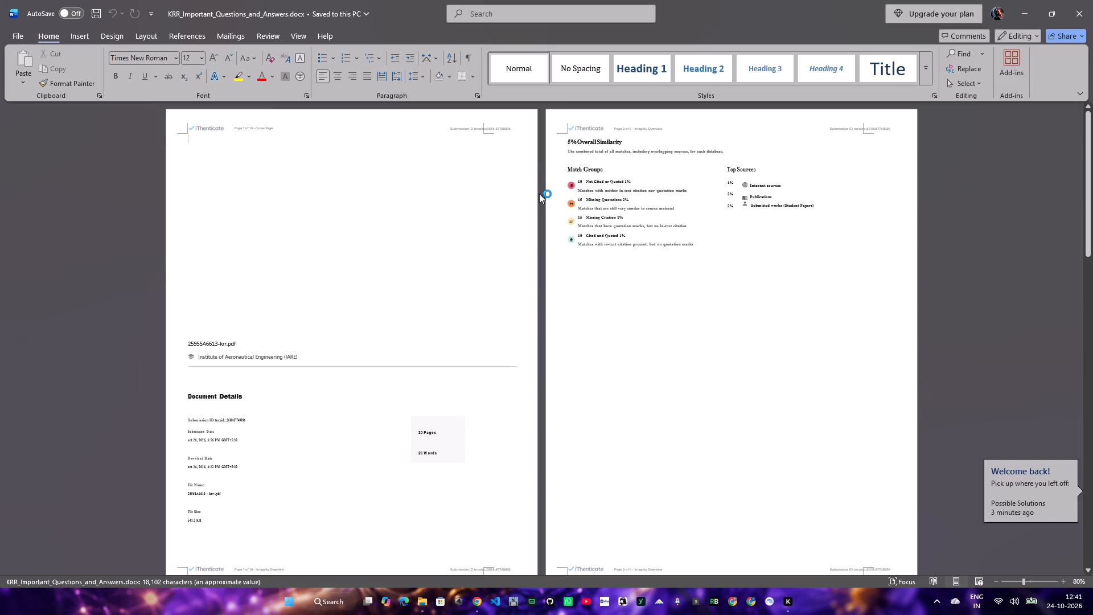
scroll(560, 226, down, 20)
scroll(560, 226, down, 20)
scroll(560, 226, down, 4)
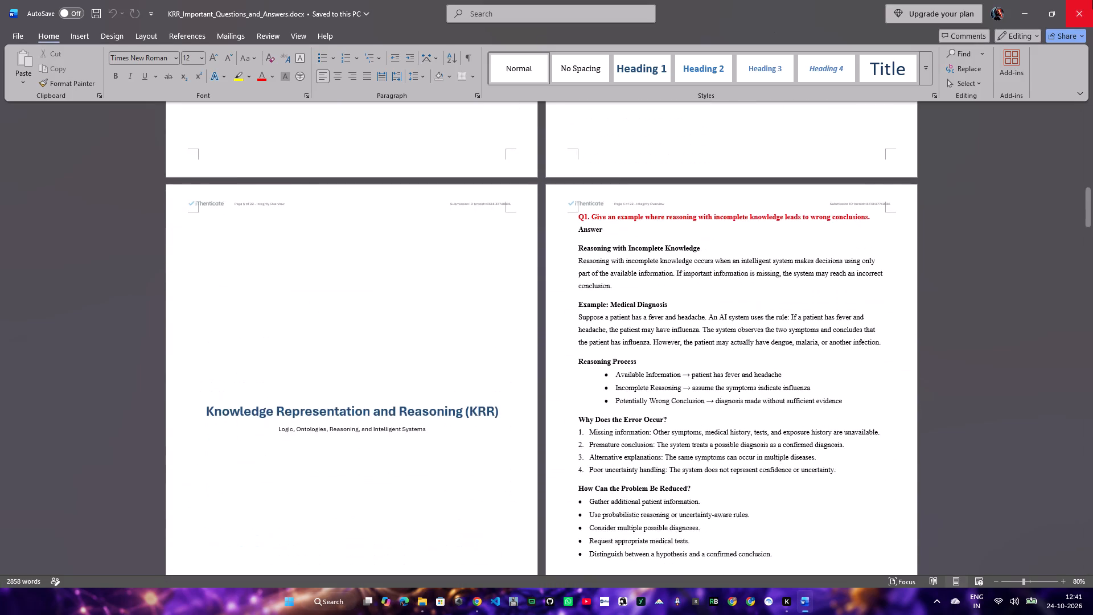
click(1092, 0)
Delete the "Theory of Computation" footer text from TOC_Important_Questions_and_Answers.docx, then save and close the document.
double_click(357, 157)
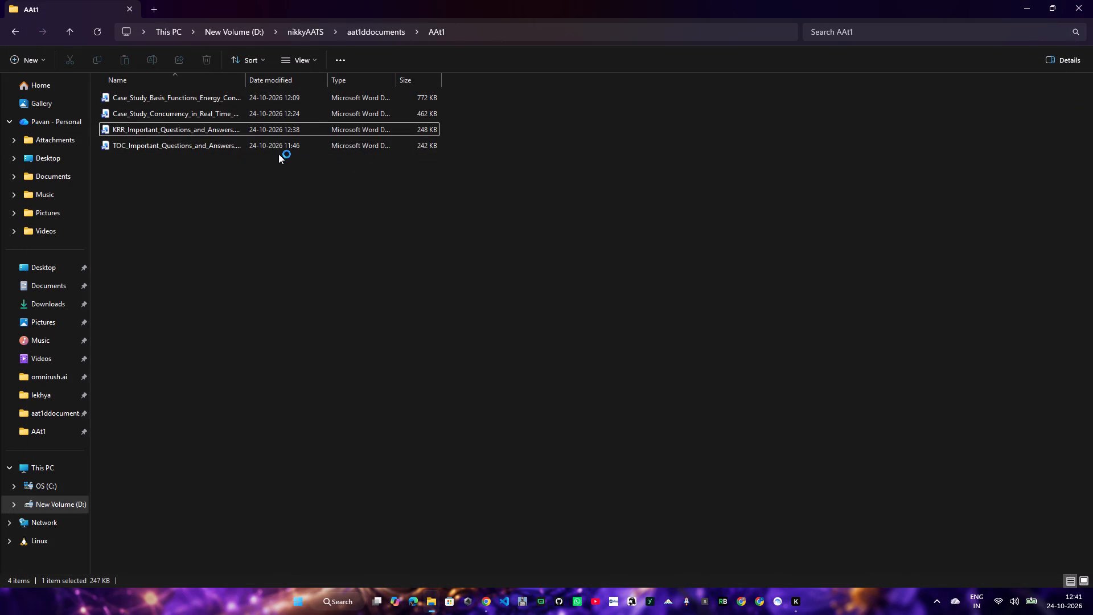
click(278, 154)
double_click(277, 146)
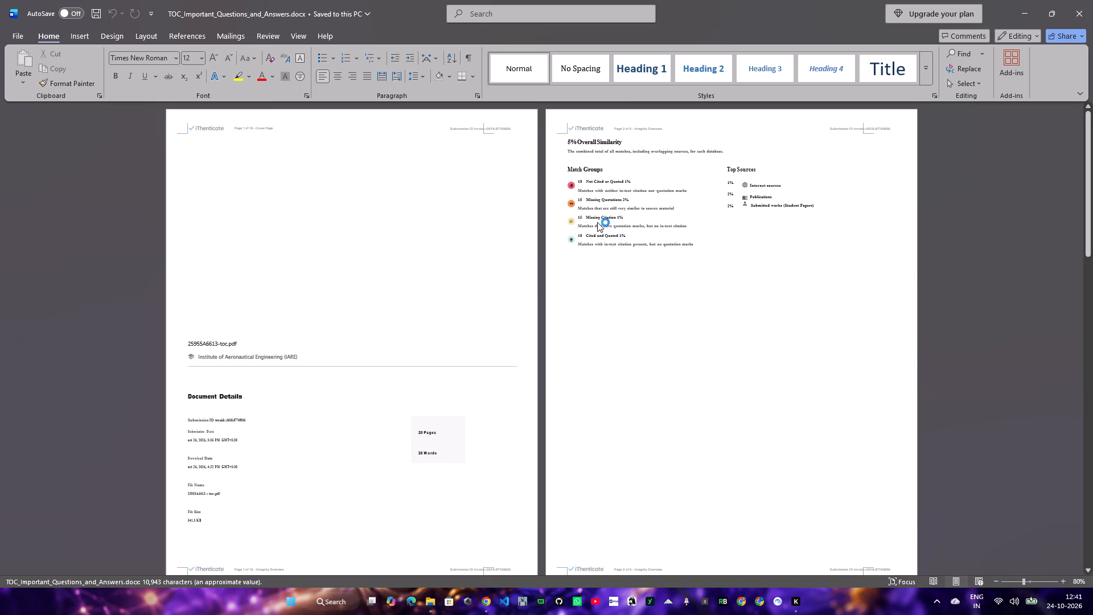
scroll(597, 222, down, 20)
scroll(597, 222, down, 13)
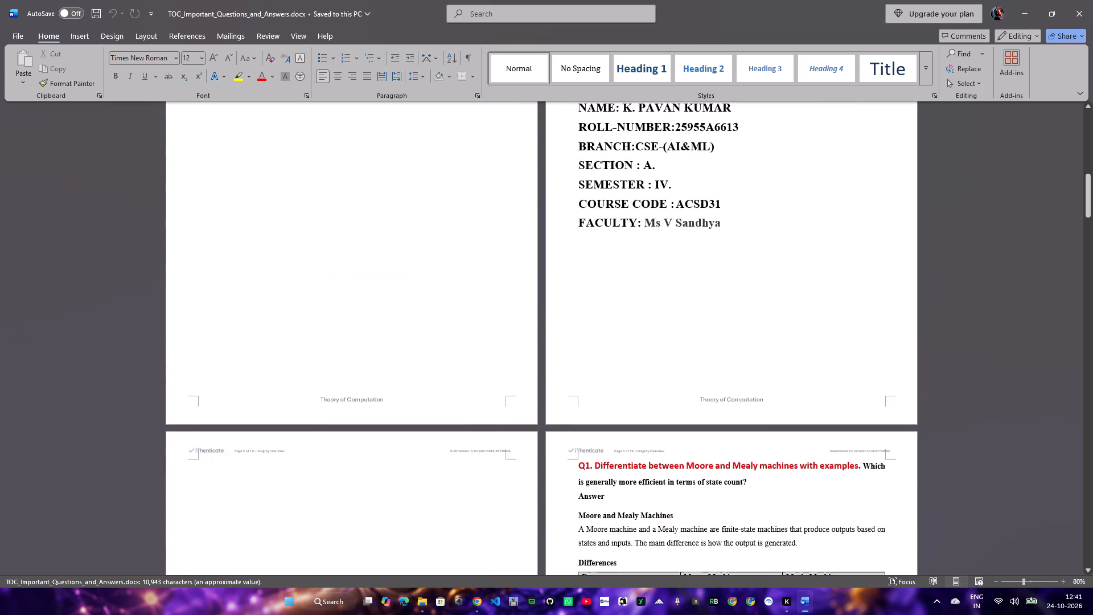
scroll(732, 297, down, 4)
triple_click(729, 293)
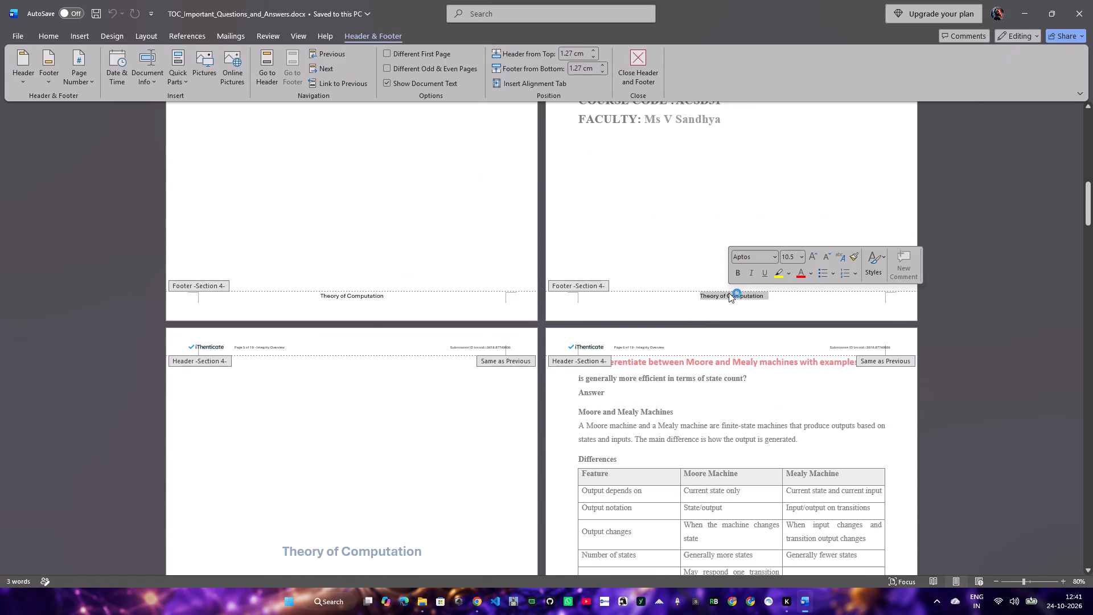
key(BackSpace)
key(ctrl+s)
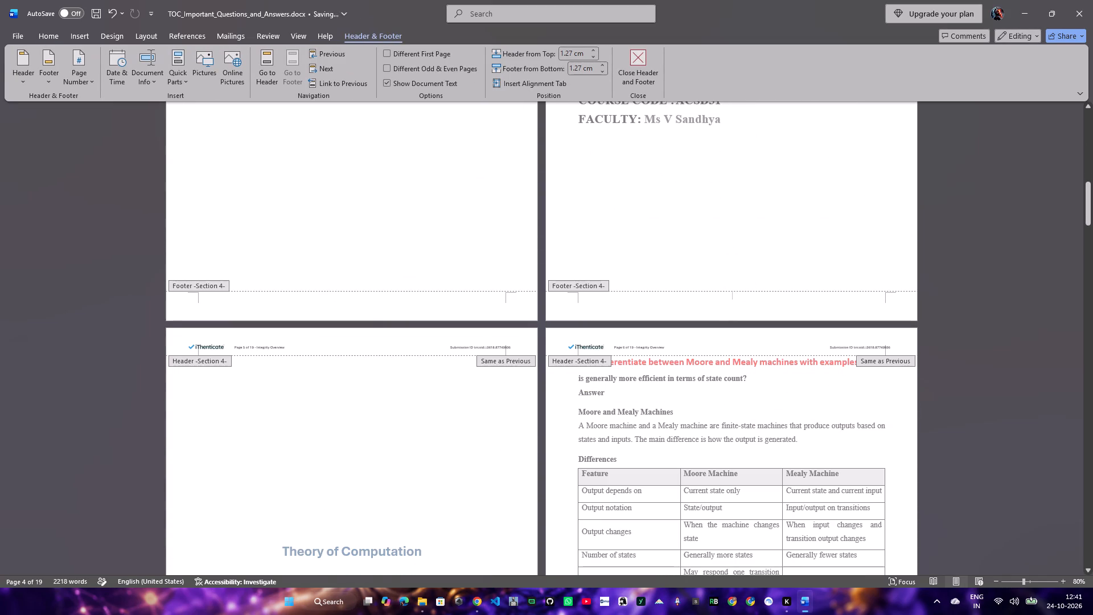
key(ctrl+s)
key(ctrl+s)
click(1092, 0)
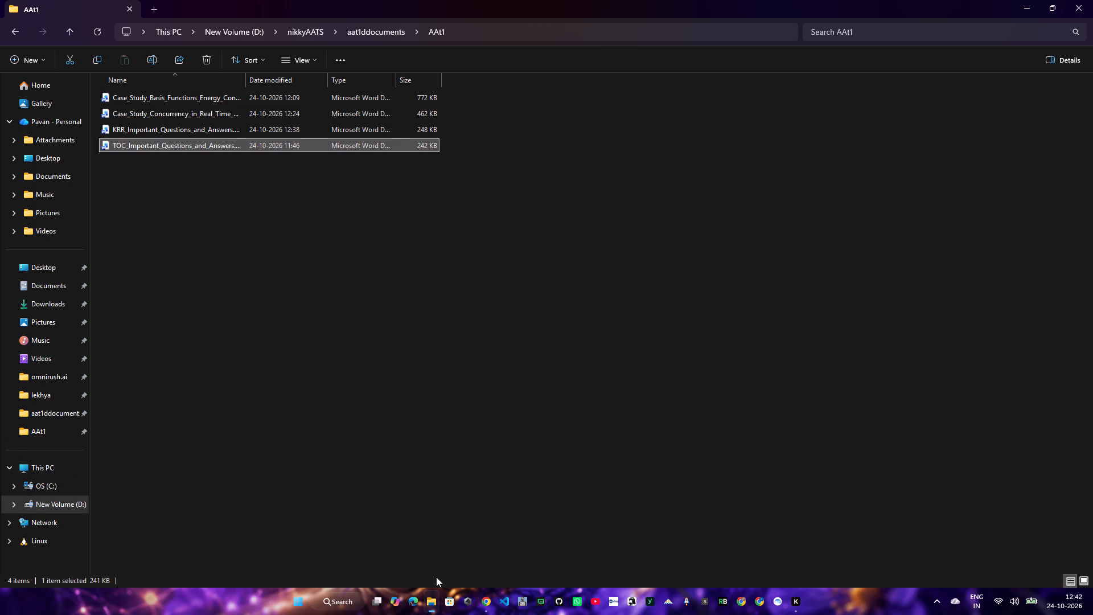
click(63, 513)
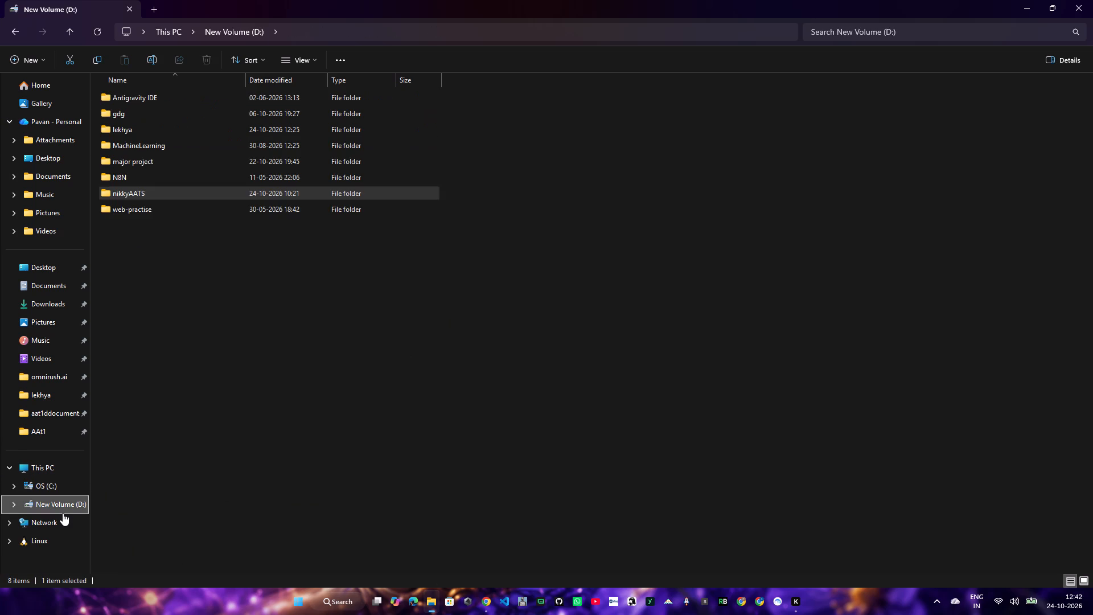
click(132, 146)
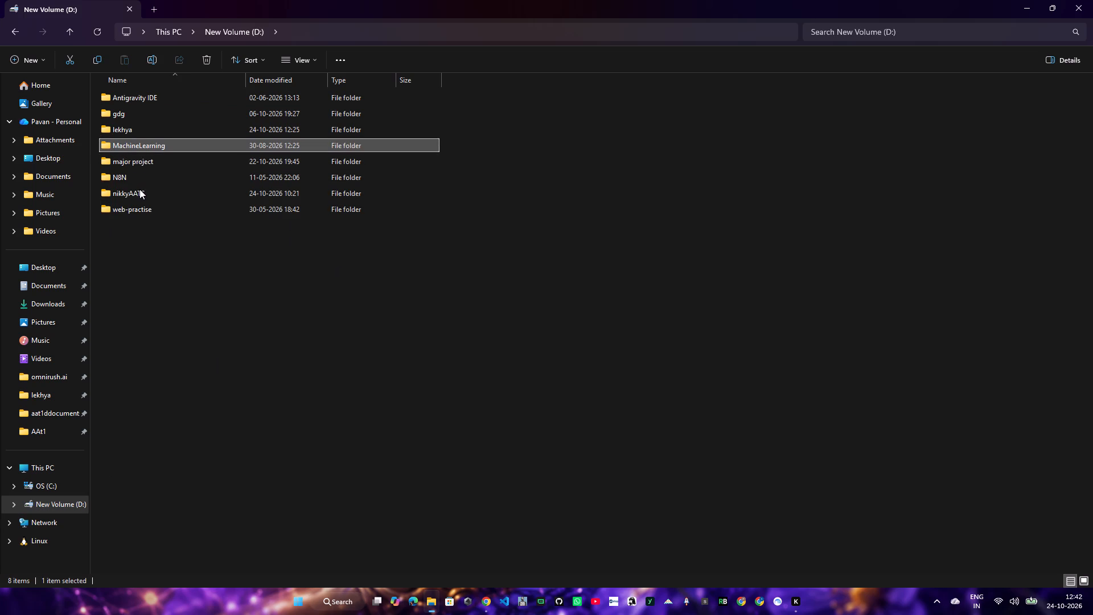
double_click(139, 189)
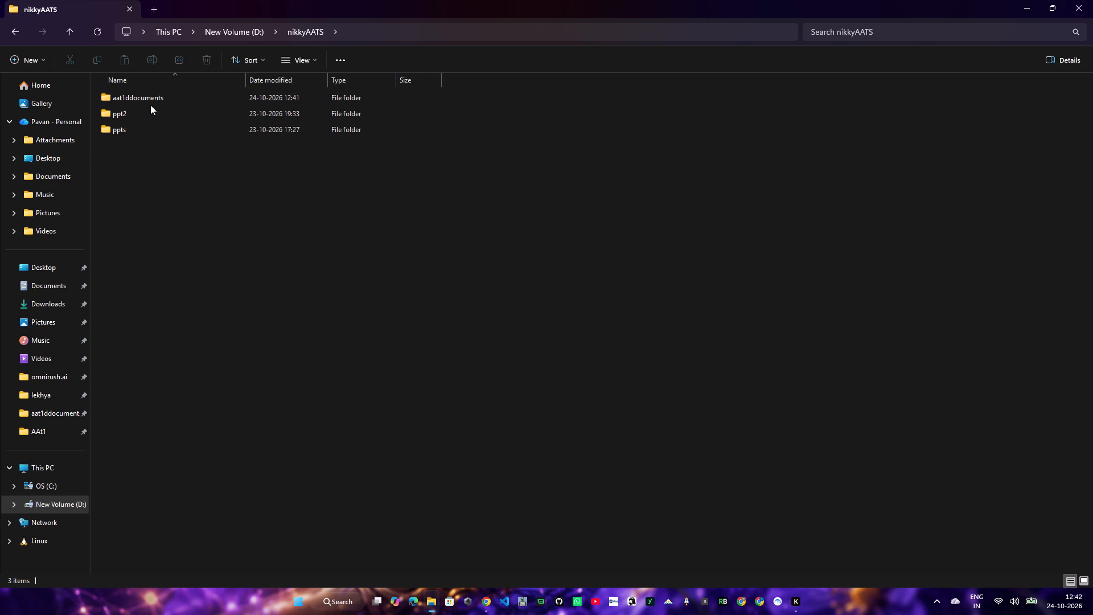
double_click(157, 100)
click(141, 93)
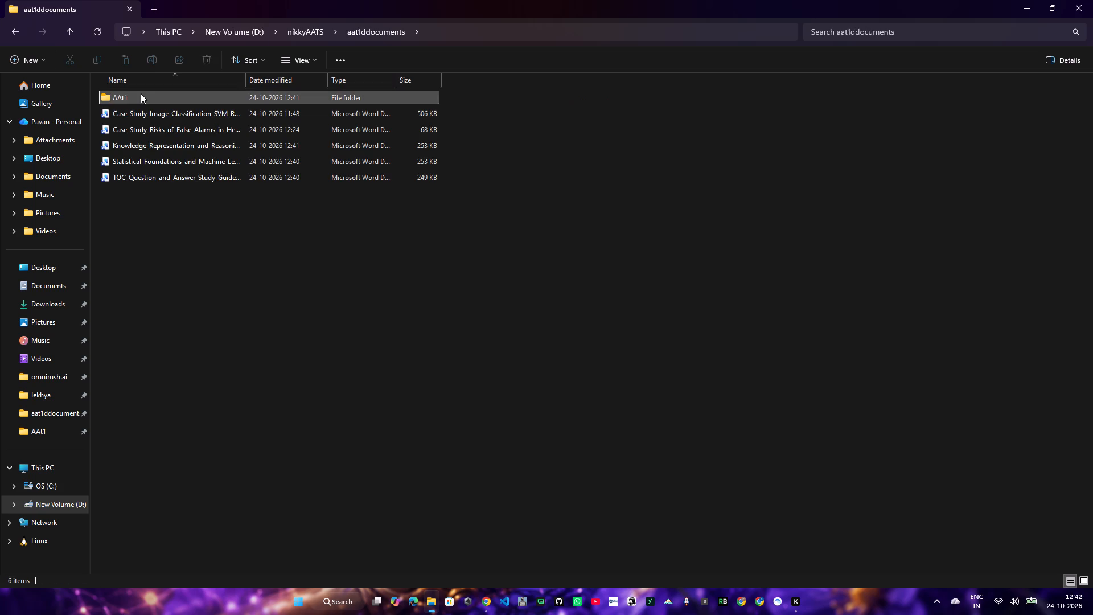
click(6, 30)
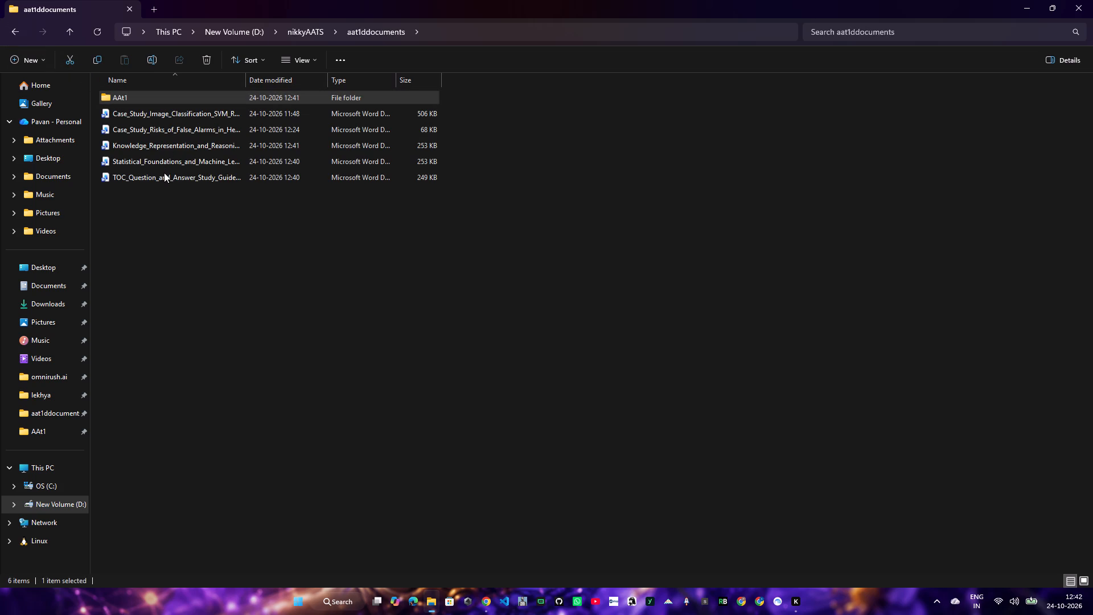
double_click(161, 165)
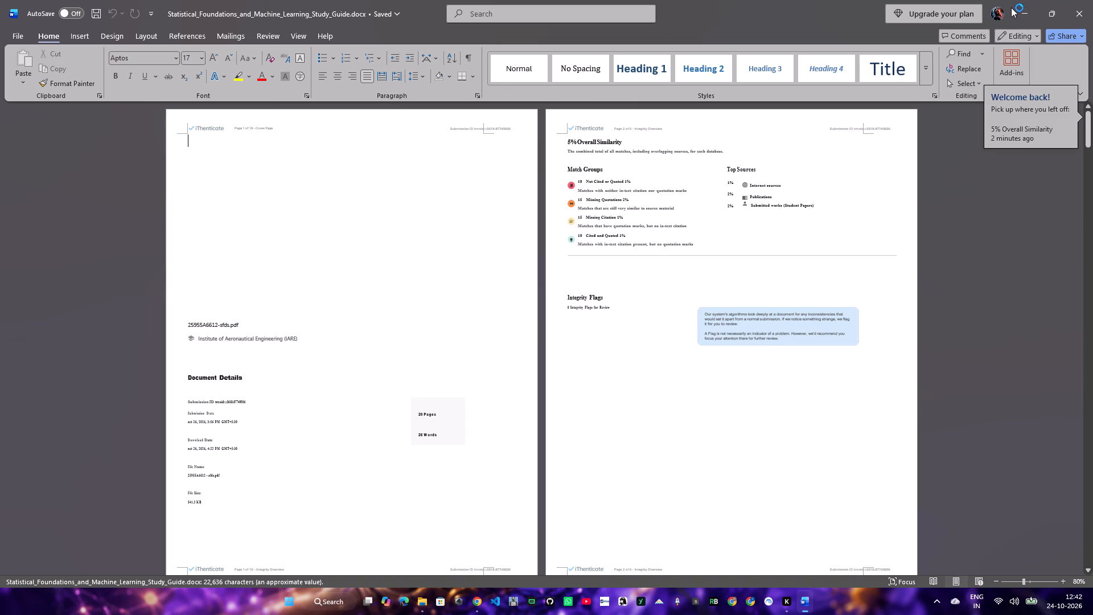
scroll(888, 173, down, 1)
scroll(1092, 0, up, 1)
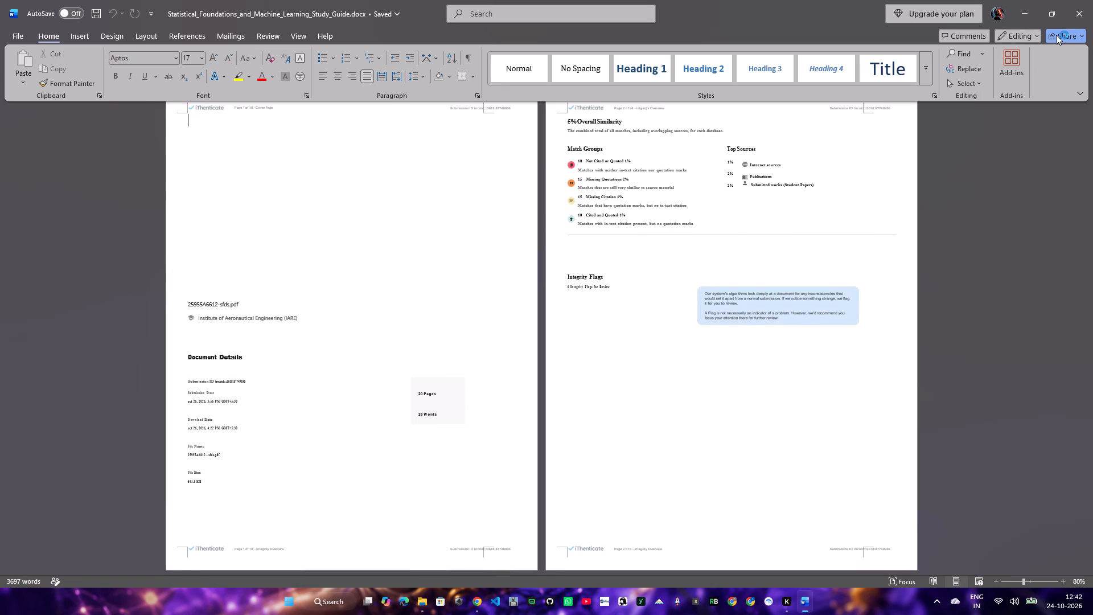
scroll(969, 165, up, 3)
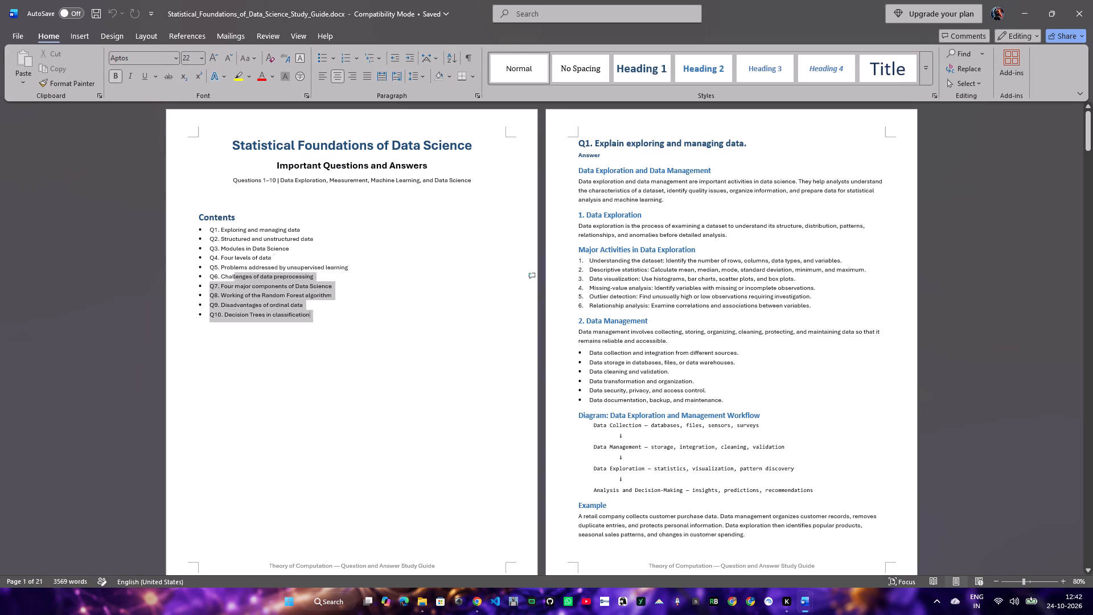
drag(221, 261, 183, 203)
key(BackSpace)
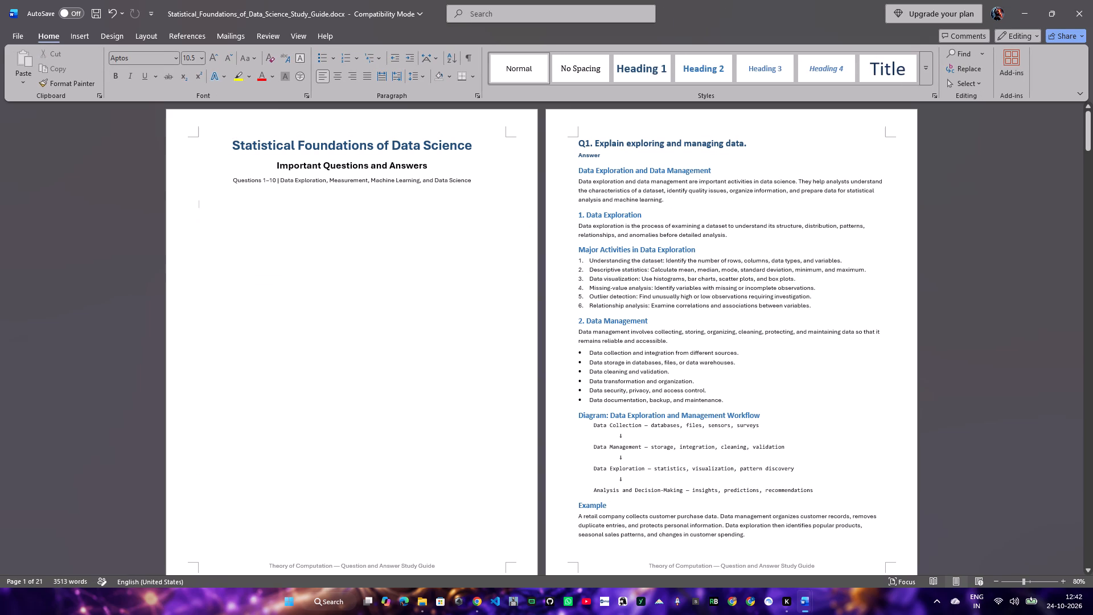
drag(492, 177, 275, 167)
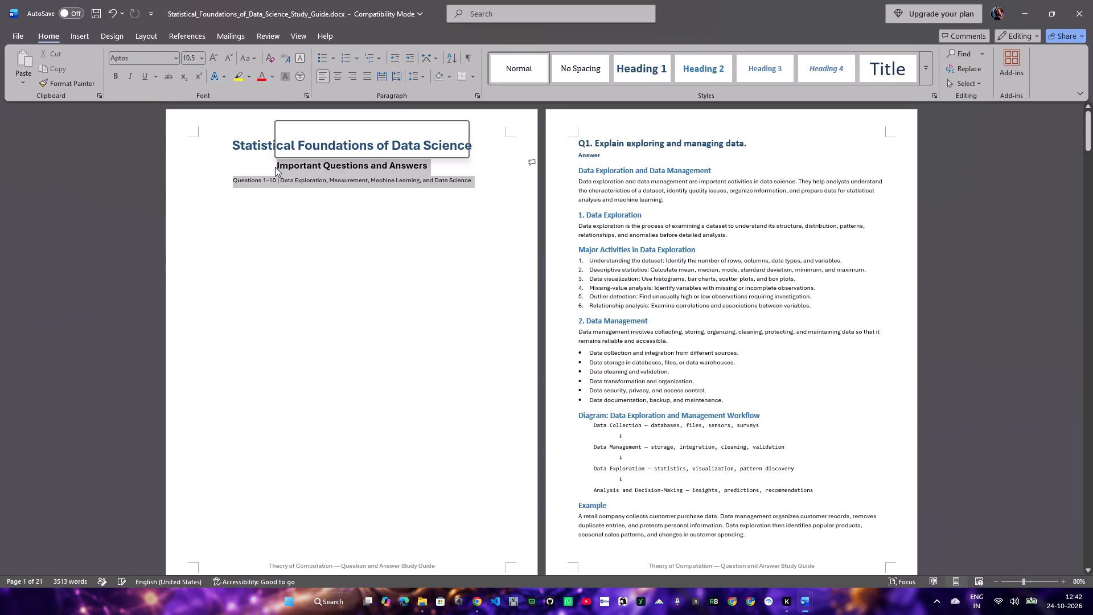
key(BackSpace)
Add a left-aligned blank line above the "Statistical Foundations of Data Science" title, set to Times New Roman, size 12, not bold.
click(229, 135)
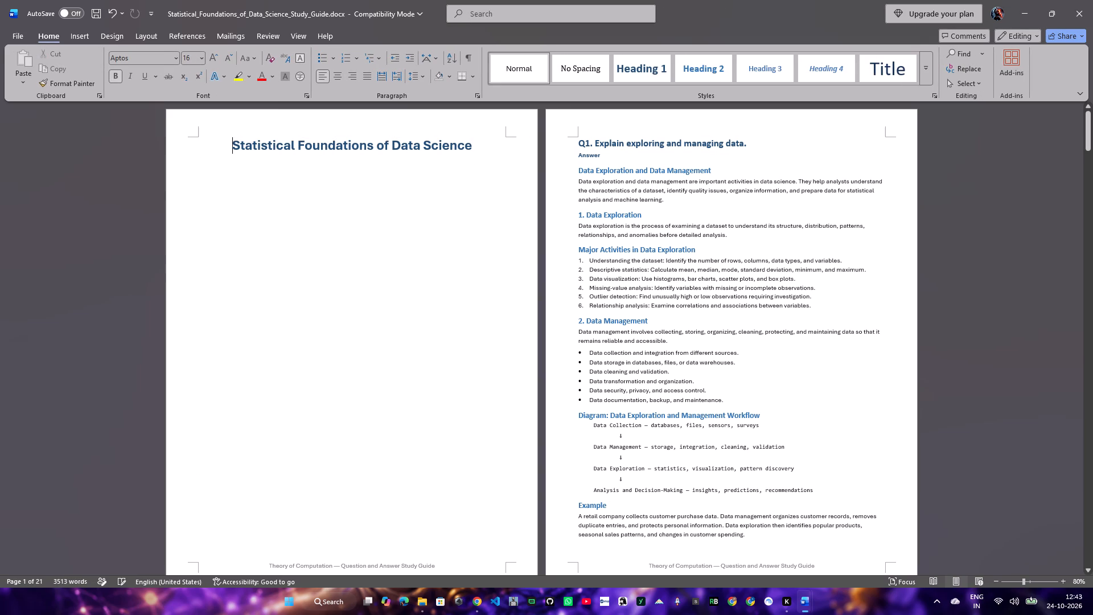
key(Return)
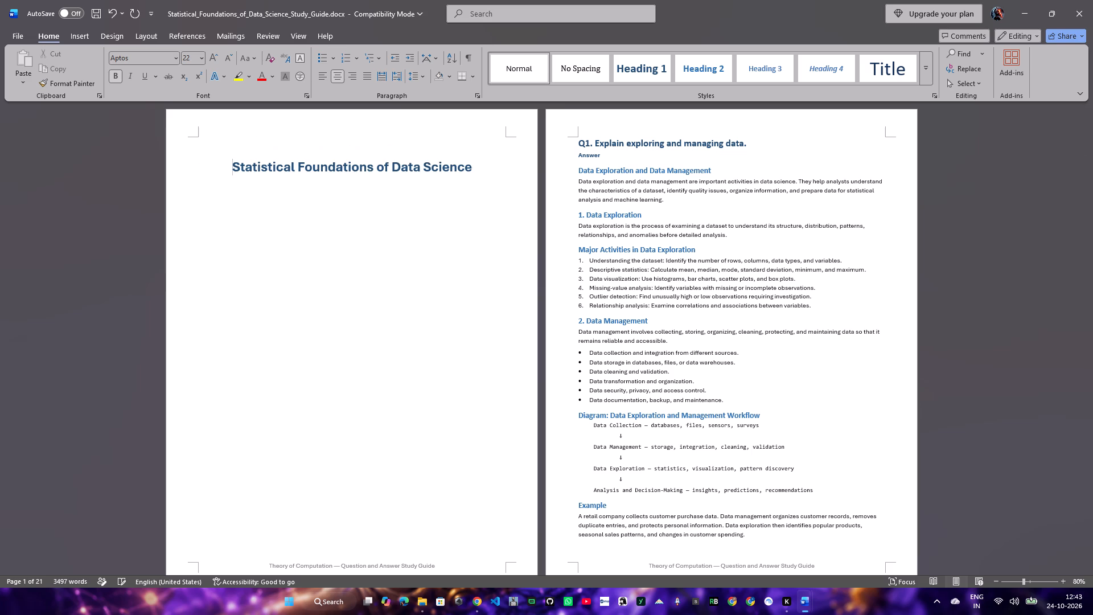
key(Up)
key(BackSpace)
click(147, 57)
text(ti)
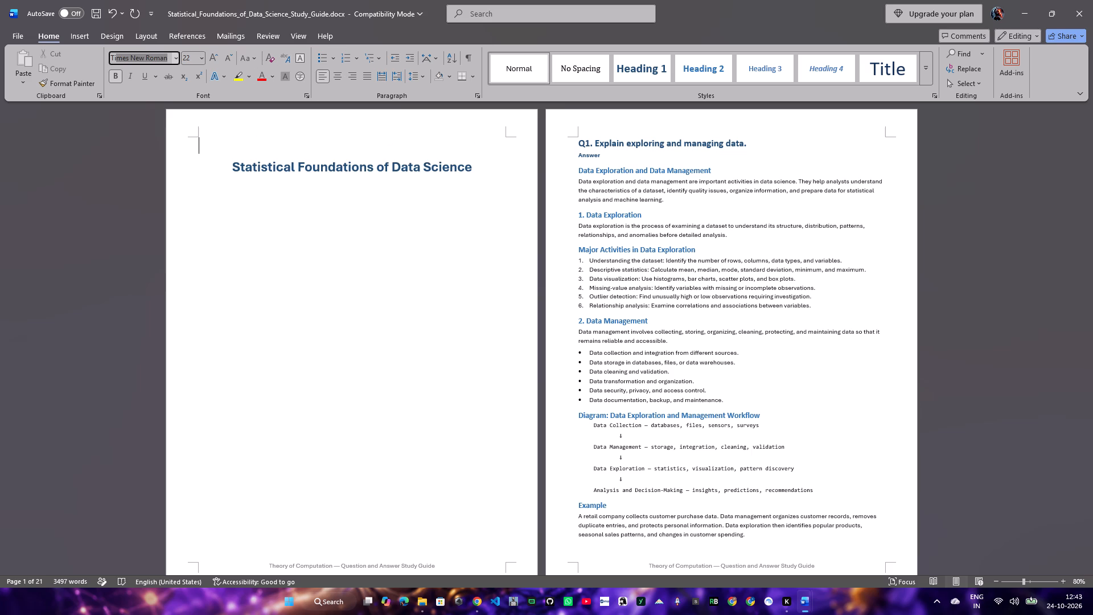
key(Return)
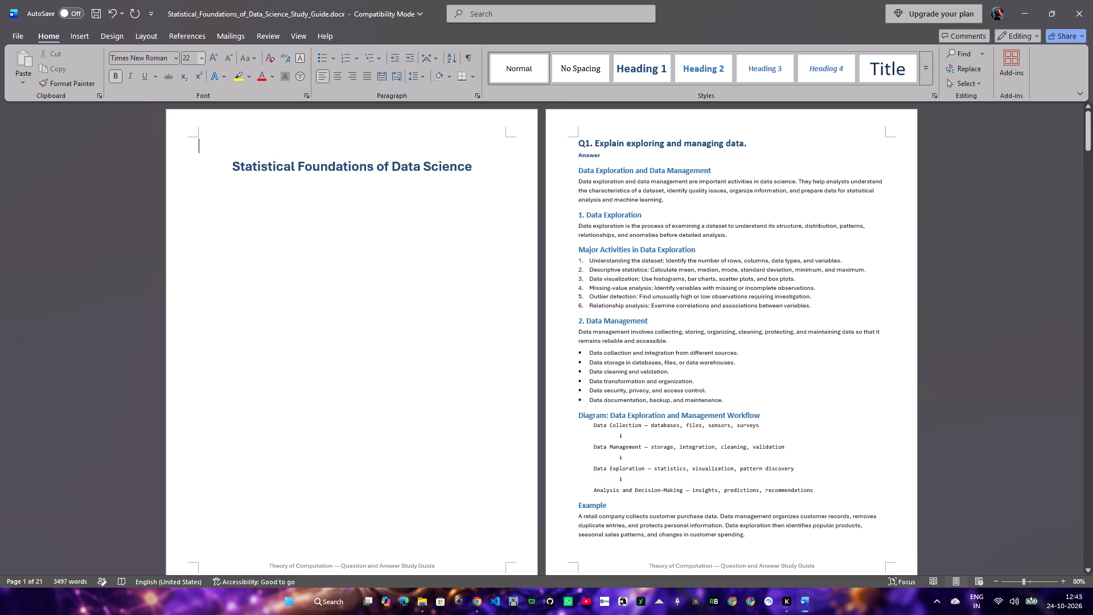
click(195, 56)
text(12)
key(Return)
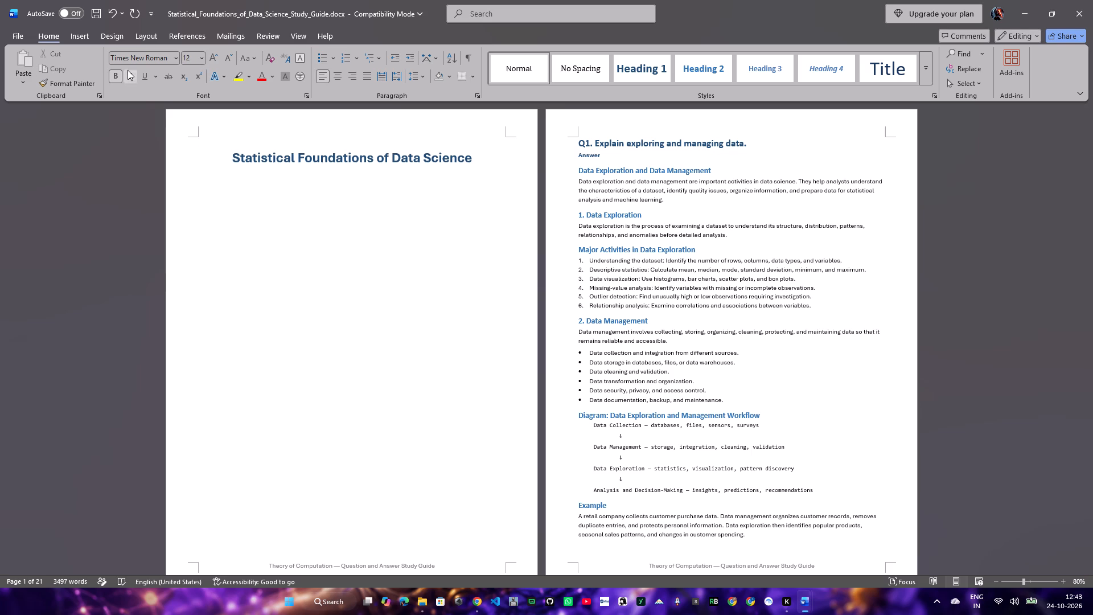
click(111, 76)
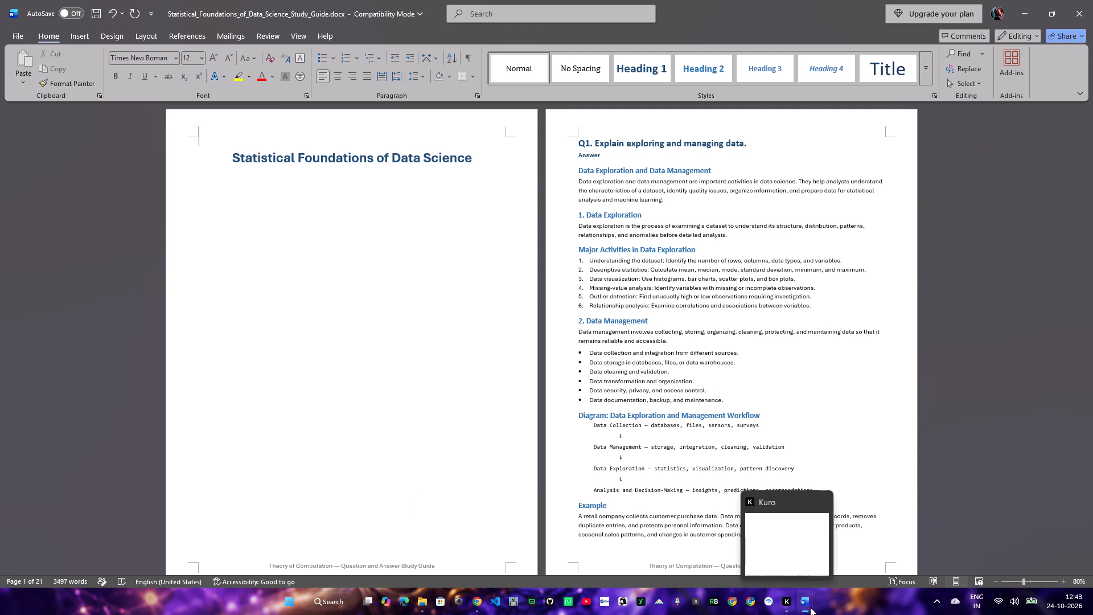
Copy the first three pages of the Statistical Foundations and Machine Learning guide into the blank line above the Data Science guide's title.
click(748, 553)
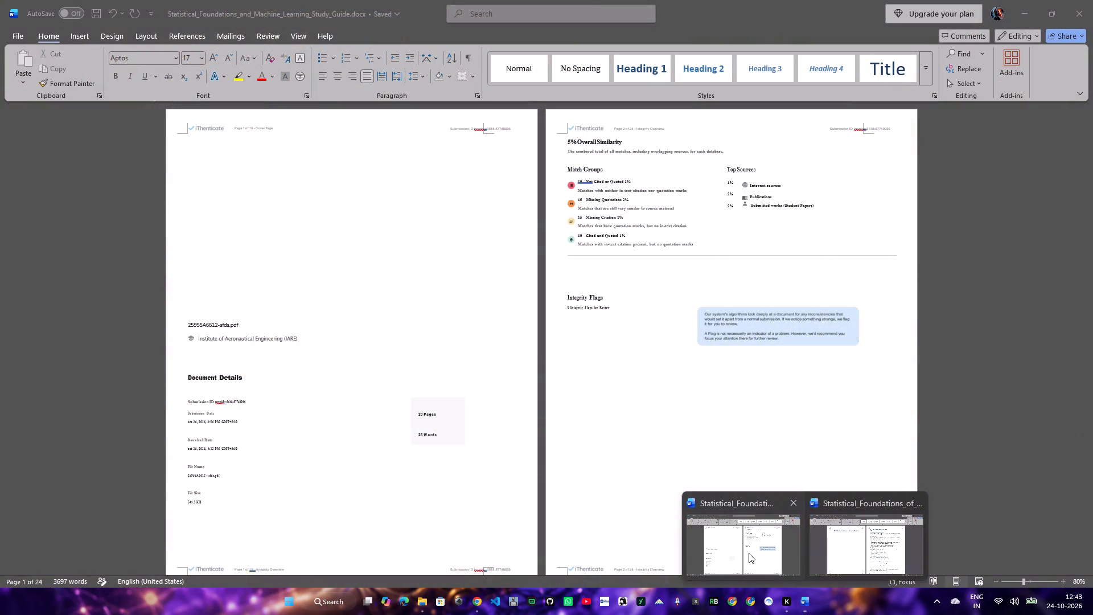
drag(224, 145, 277, 559)
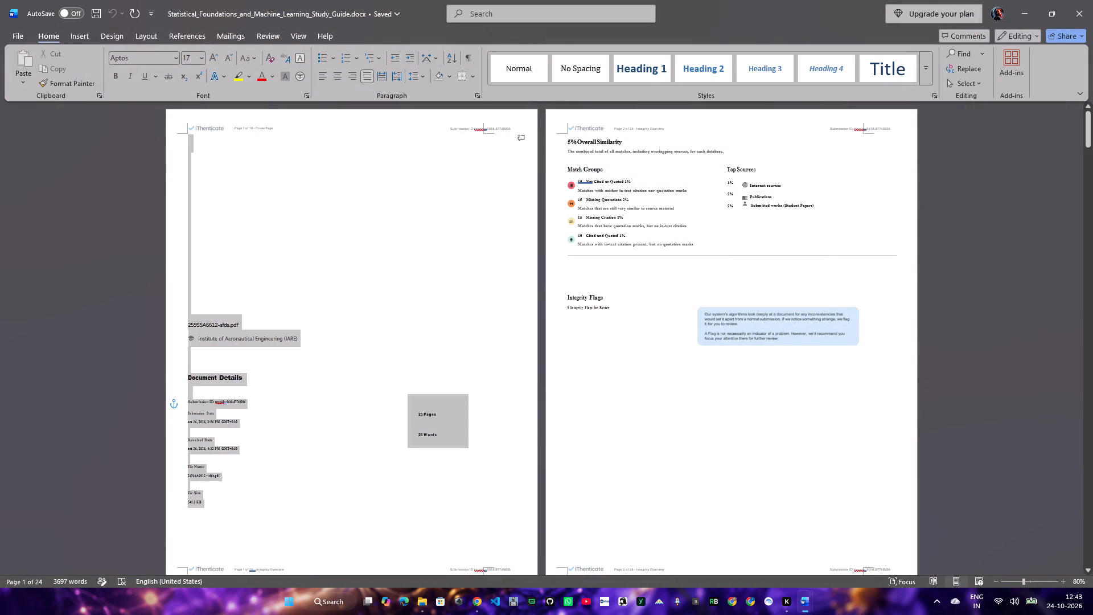
drag(277, 559, 351, 413)
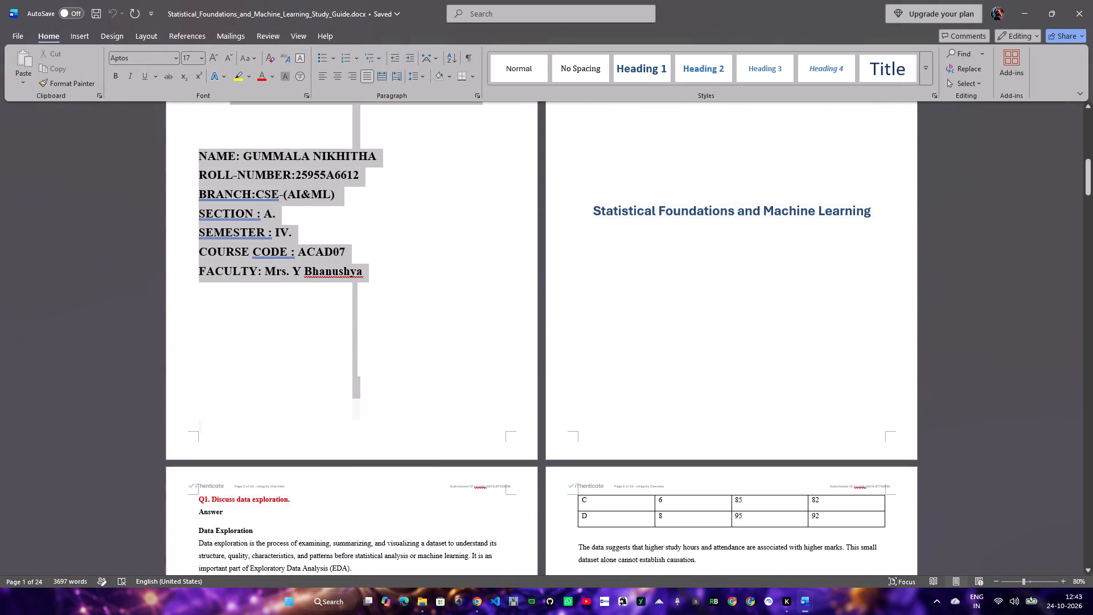
drag(351, 413, 420, 417)
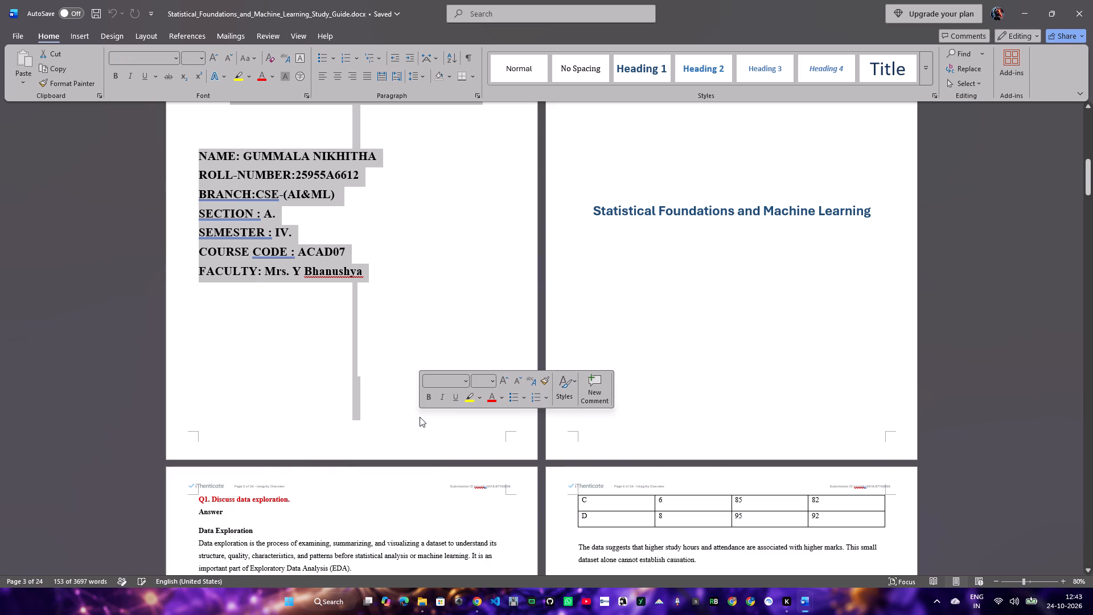
key(ctrl+c)
key(alt+Tab)
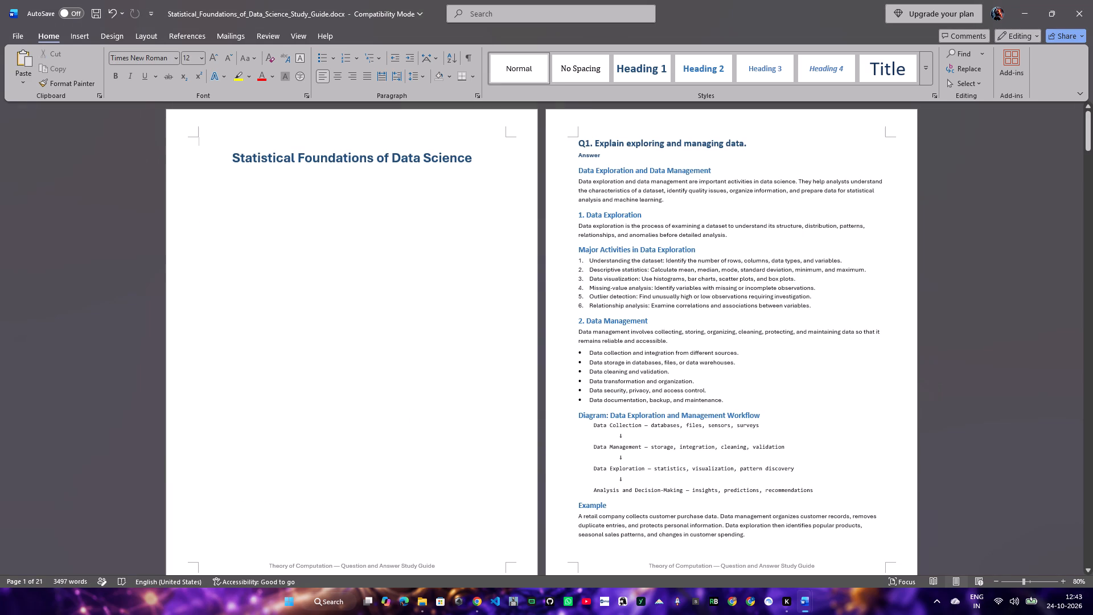
key(ctrl+v)
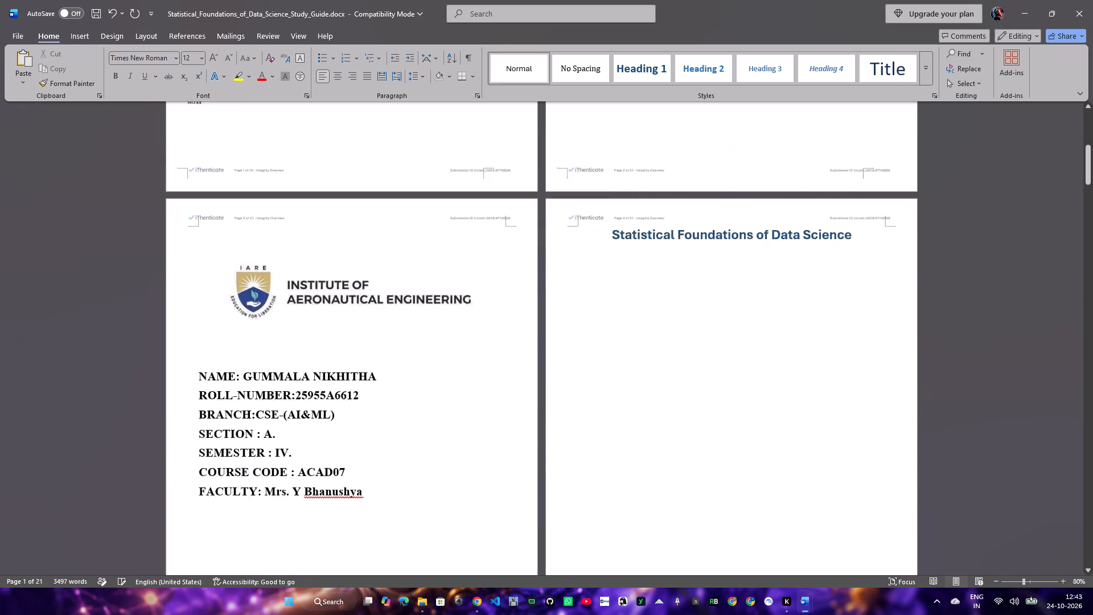
Change the last digit of the roll number on the pasted institute cover page to 3.
scroll(326, 298, up, 9)
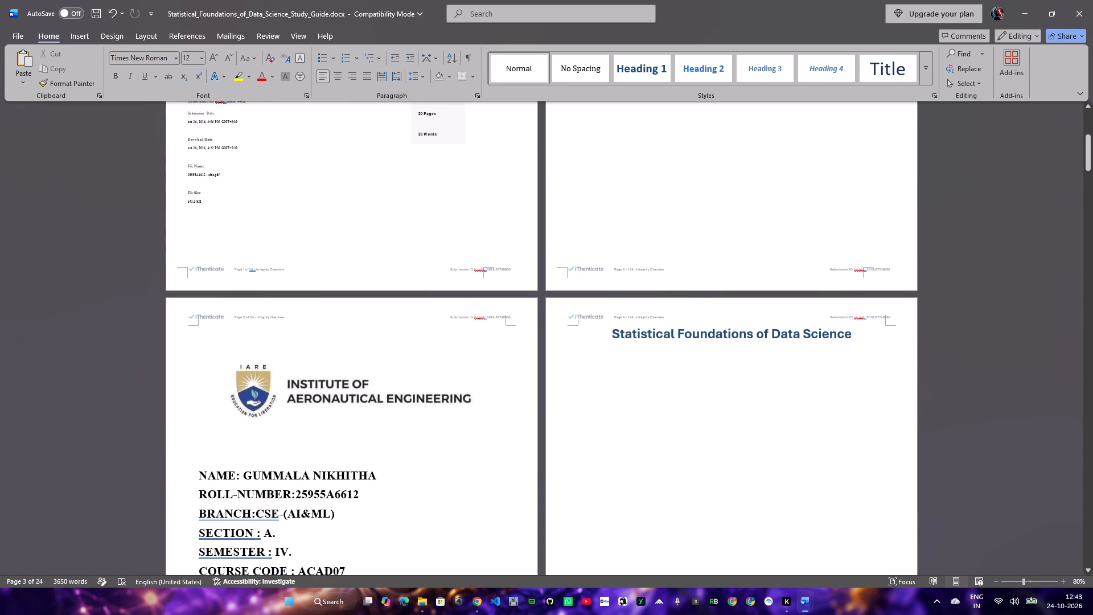
click(370, 494)
key(BackSpace)
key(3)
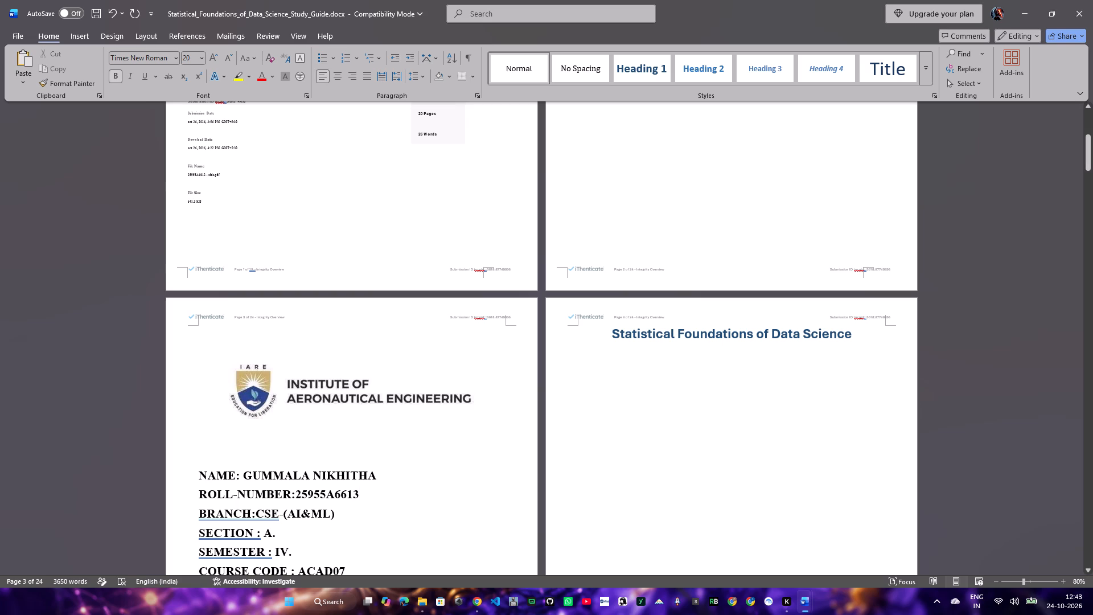
Replace the student name on the institute cover page with the new student's initial and name.
click(383, 469)
key(BackSpace)
key(BackSpace)
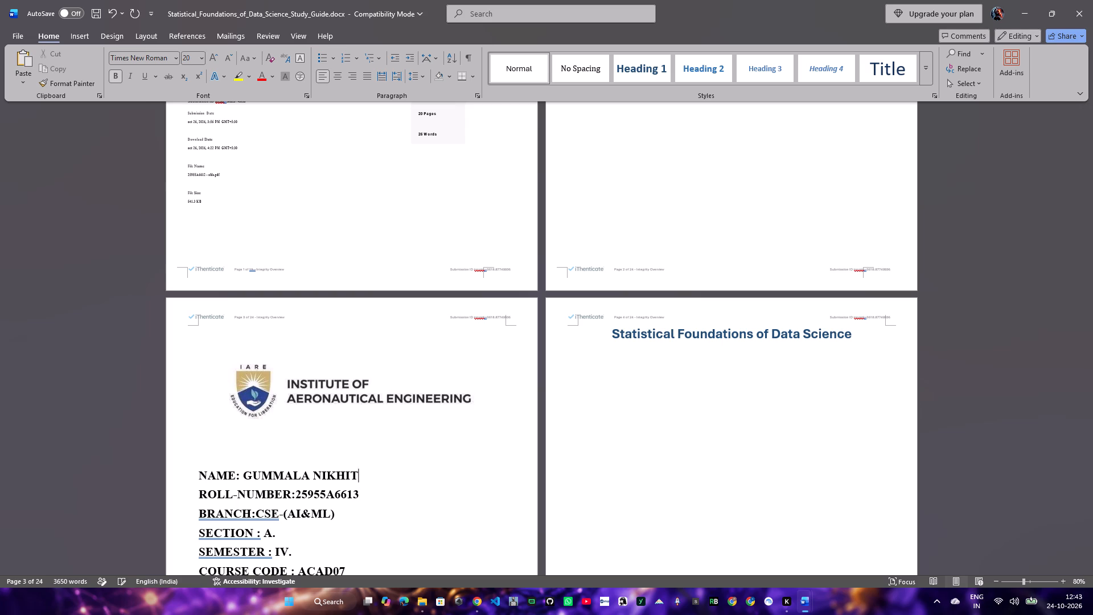
key(BackSpace)
key(BackSpace)
key(BackSpace)
key(BackSpace)
key(BackSpace)
key(BackSpace)
key(BackSpace)
key(BackSpace)
key(BackSpace)
key(BackSpace)
key(BackSpace)
key(BackSpace)
key(BackSpace)
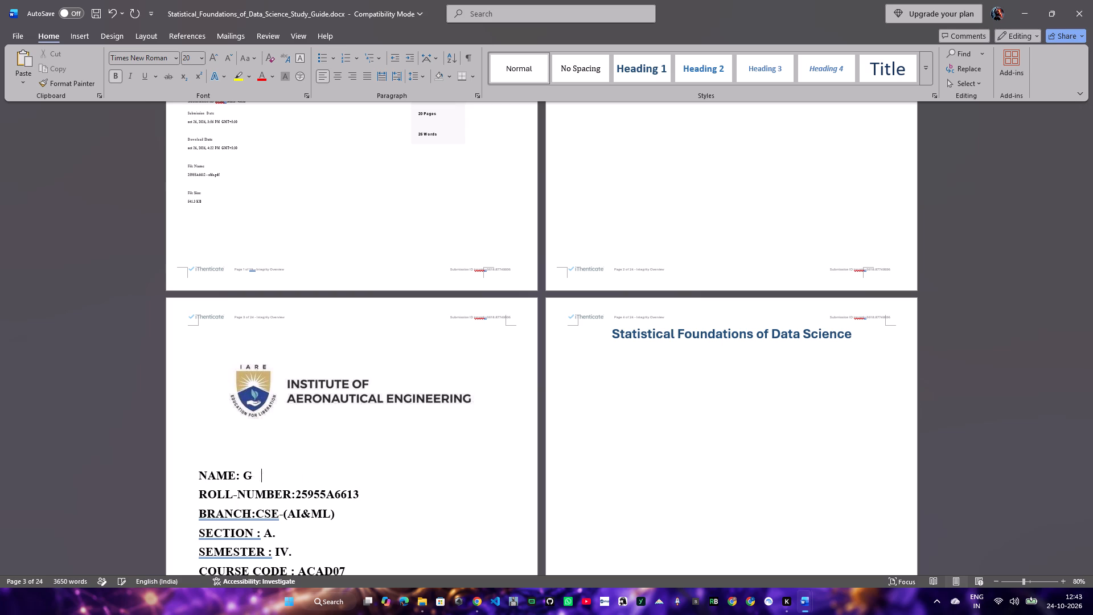
key(BackSpace)
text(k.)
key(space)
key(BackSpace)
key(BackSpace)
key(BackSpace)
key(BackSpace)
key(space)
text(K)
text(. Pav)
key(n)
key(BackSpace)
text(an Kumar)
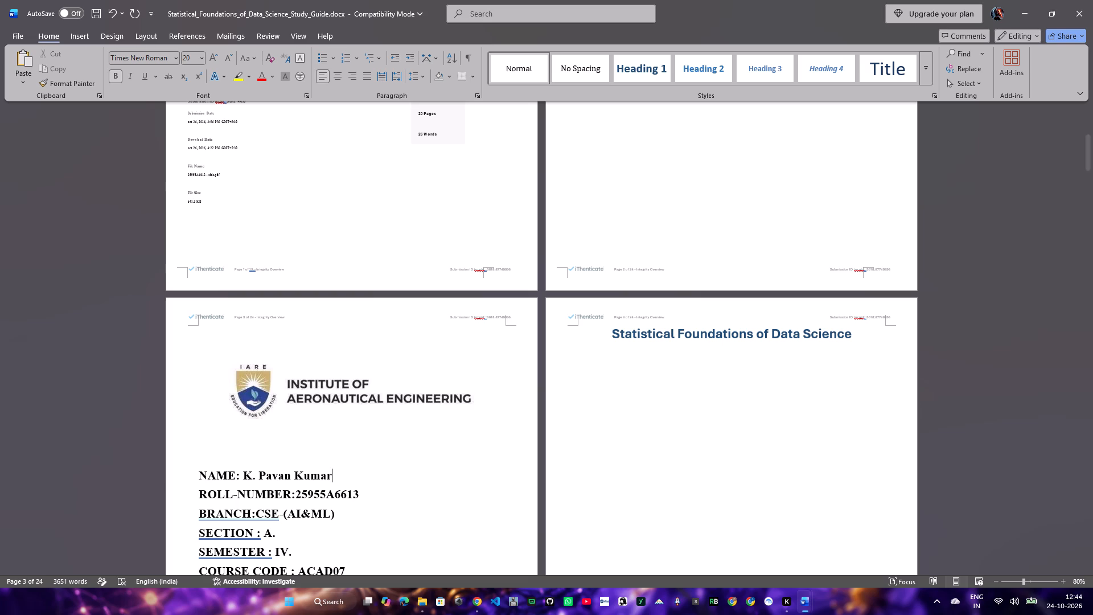
Edit the roll number in both PDF file names on the first page so that it ends in 3.
scroll(601, 281, up, 11)
scroll(650, 234, up, 8)
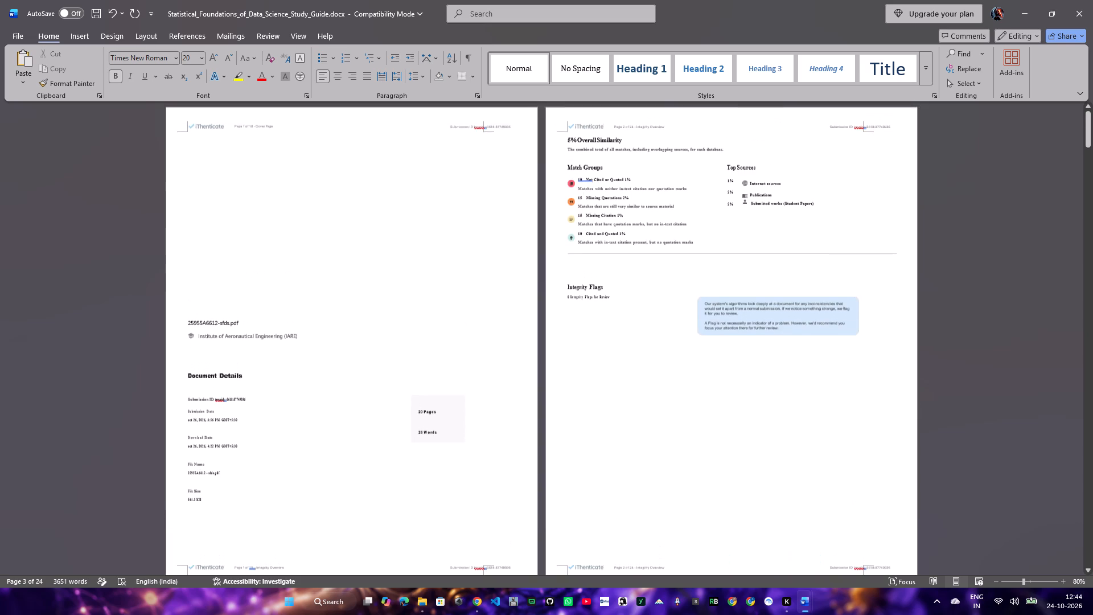
scroll(624, 247, up, 4)
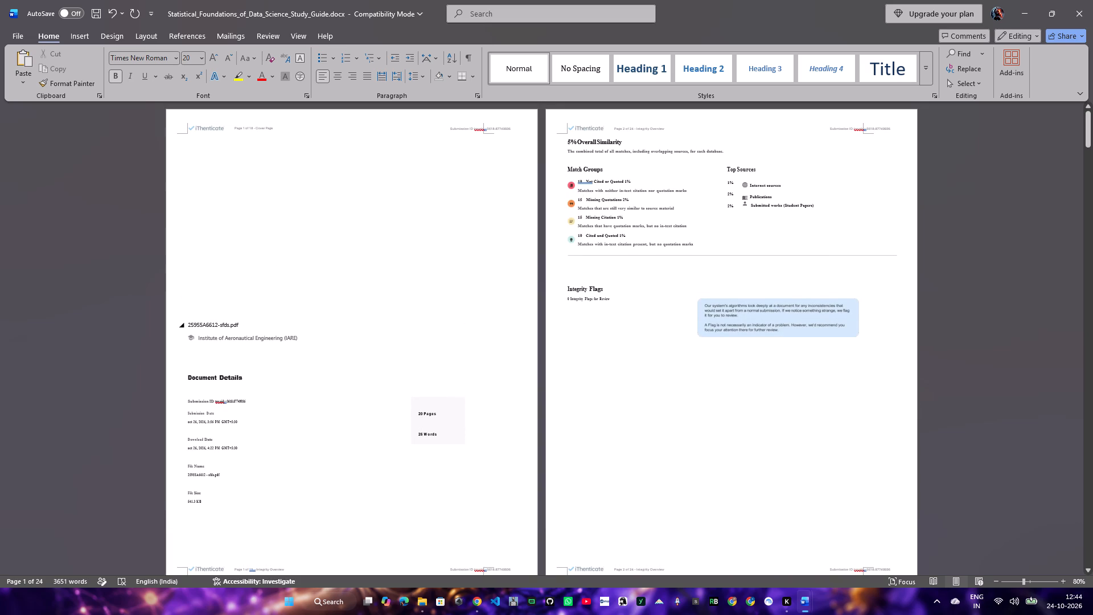
click(218, 326)
key(BackSpace)
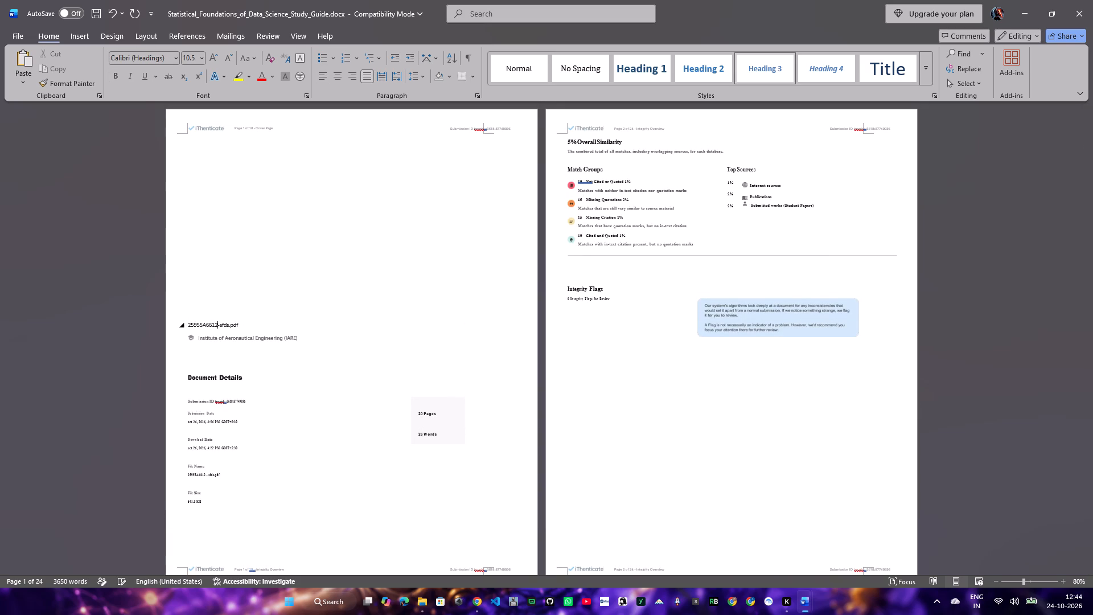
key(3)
scroll(202, 352, down, 4)
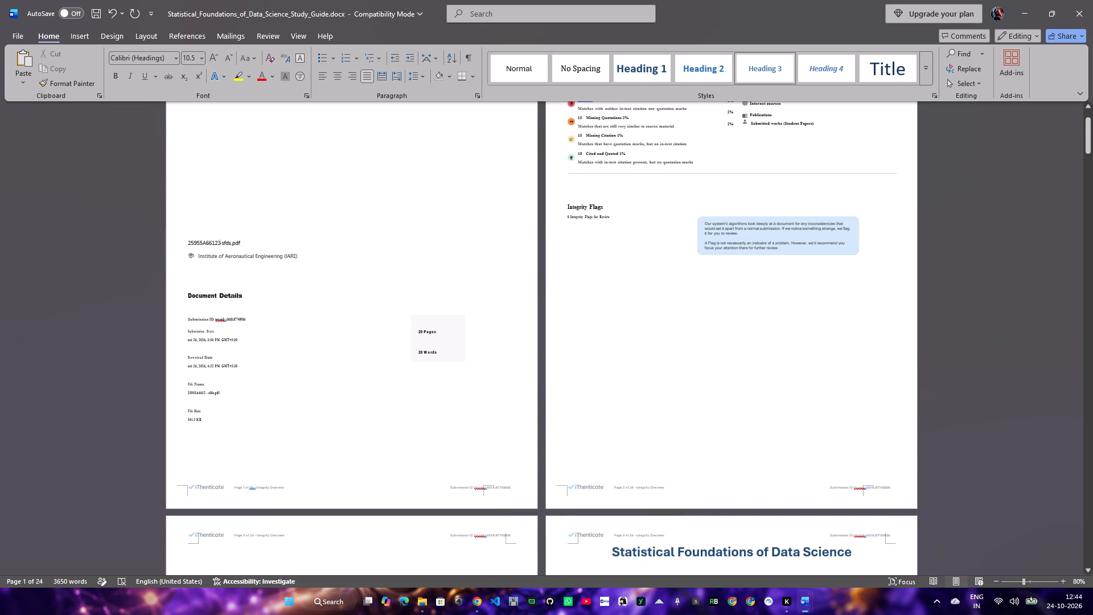
click(204, 392)
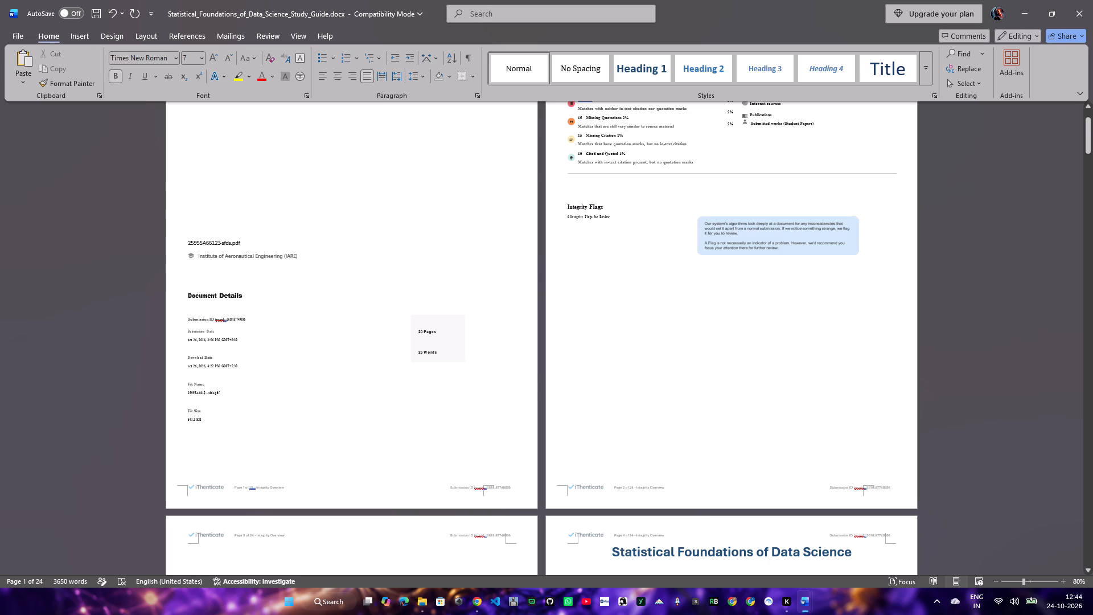
key(Right)
key(BackSpace)
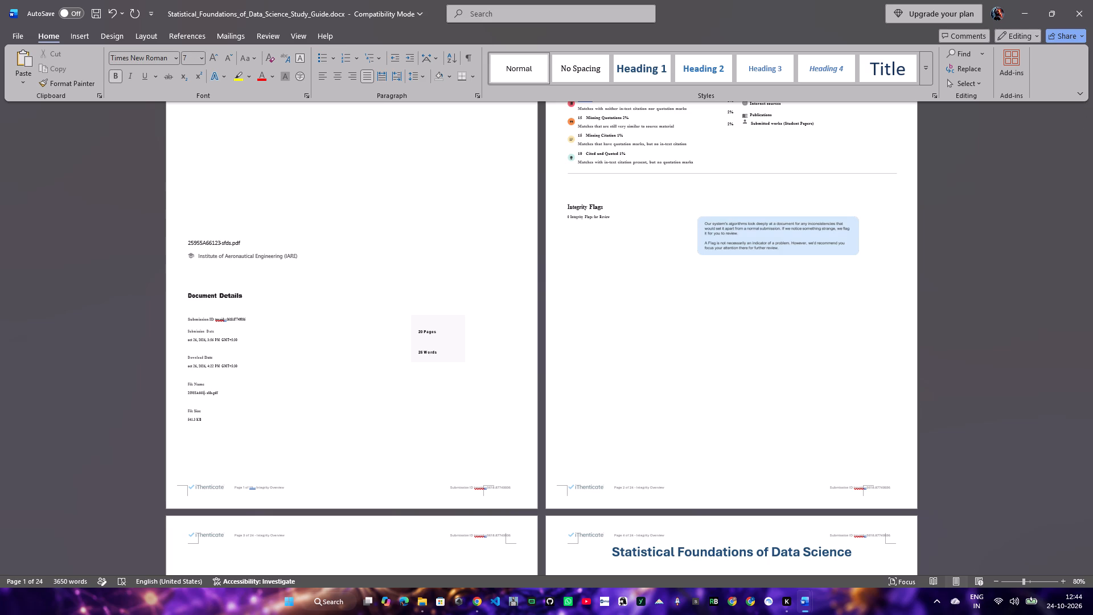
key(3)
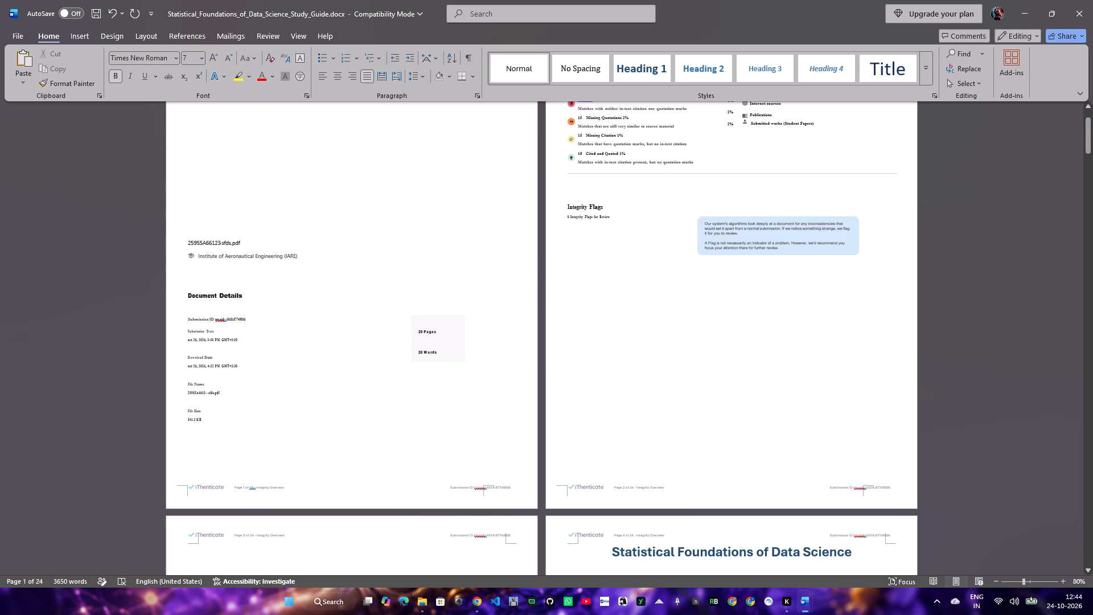
Delete the Q1 "Conclusion" heading and its paragraph from the page before Q2.
scroll(246, 424, down, 5)
scroll(399, 413, down, 13)
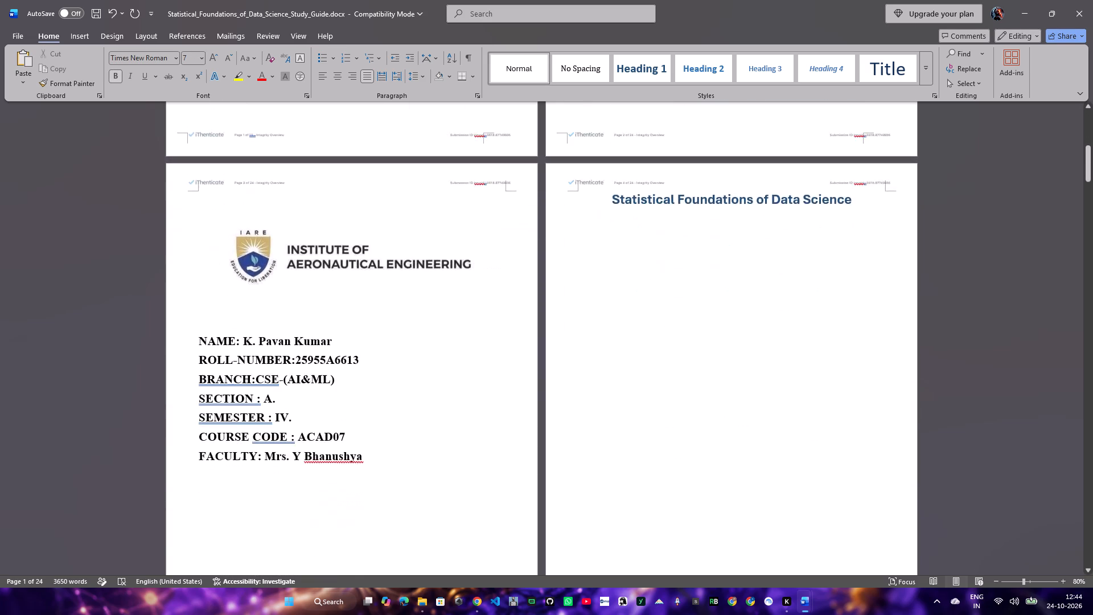
scroll(408, 412, down, 18)
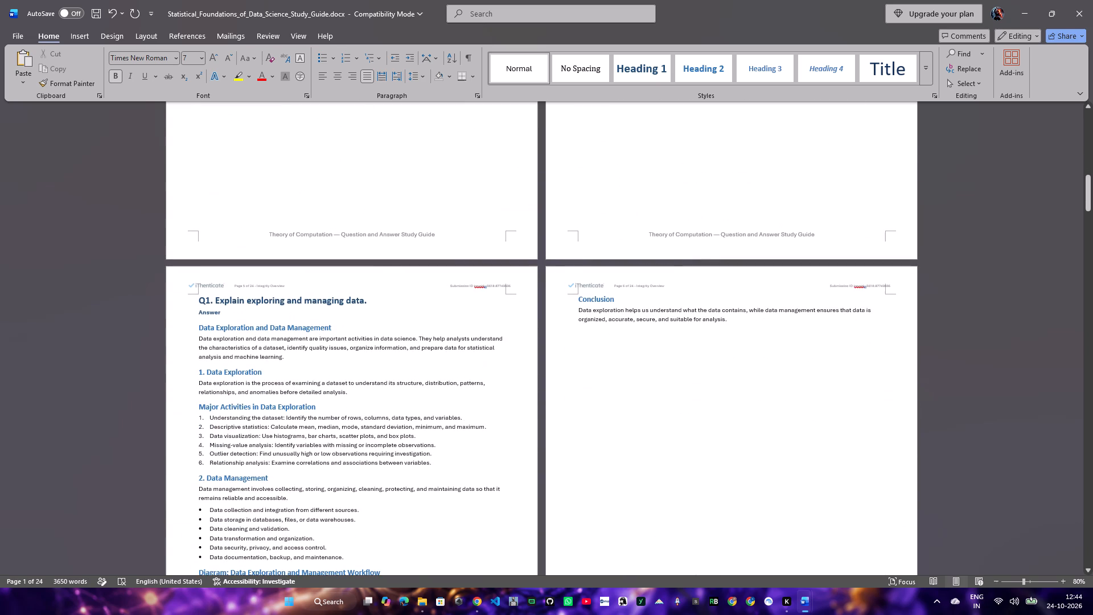
drag(754, 335, 626, 303)
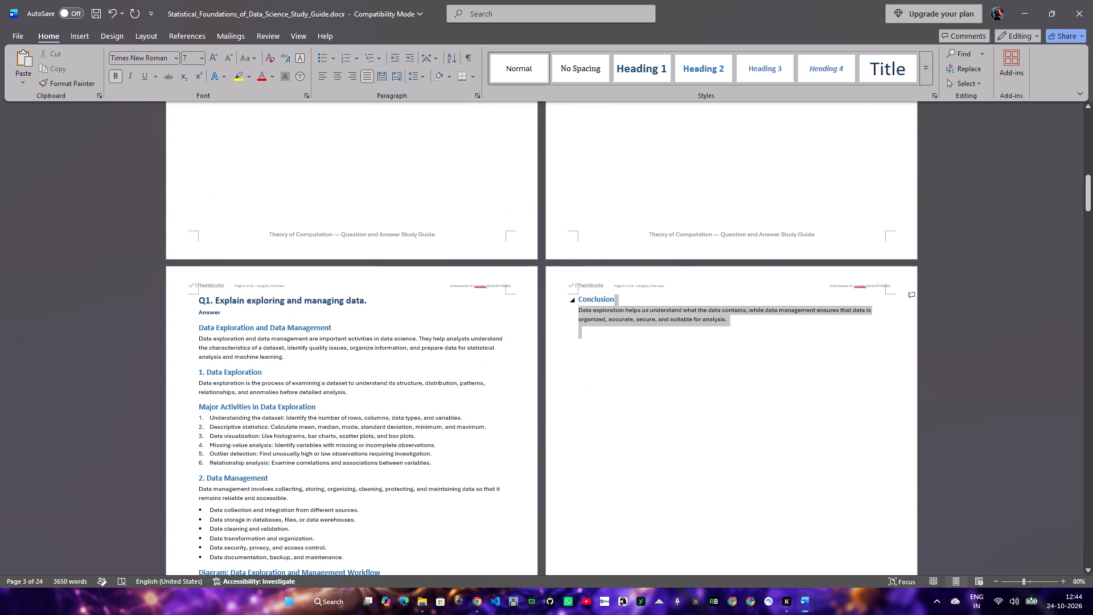
drag(626, 303, 581, 297)
key(BackSpace)
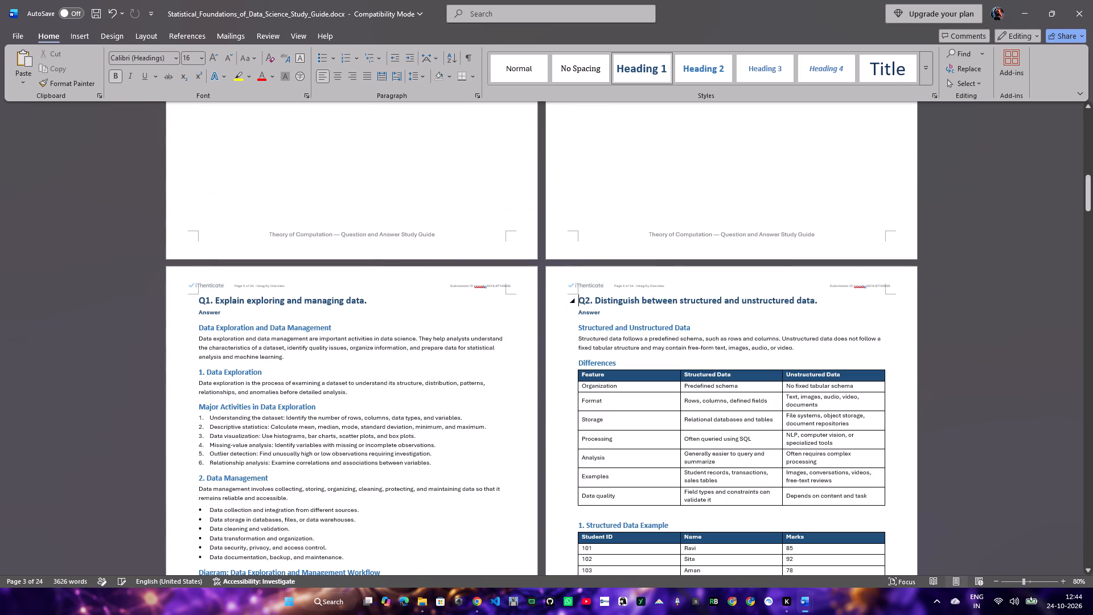
Set all text from the Q1 heading to the end of the document to Times New Roman, size 13.
click(219, 302)
drag(198, 303, 585, 614)
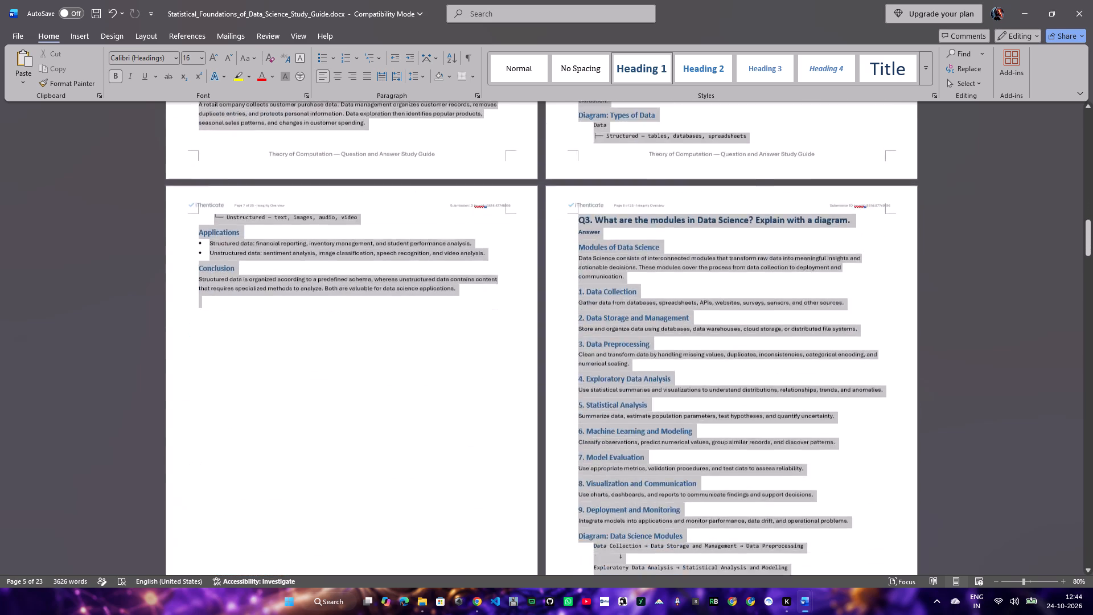
drag(585, 614, 589, 614)
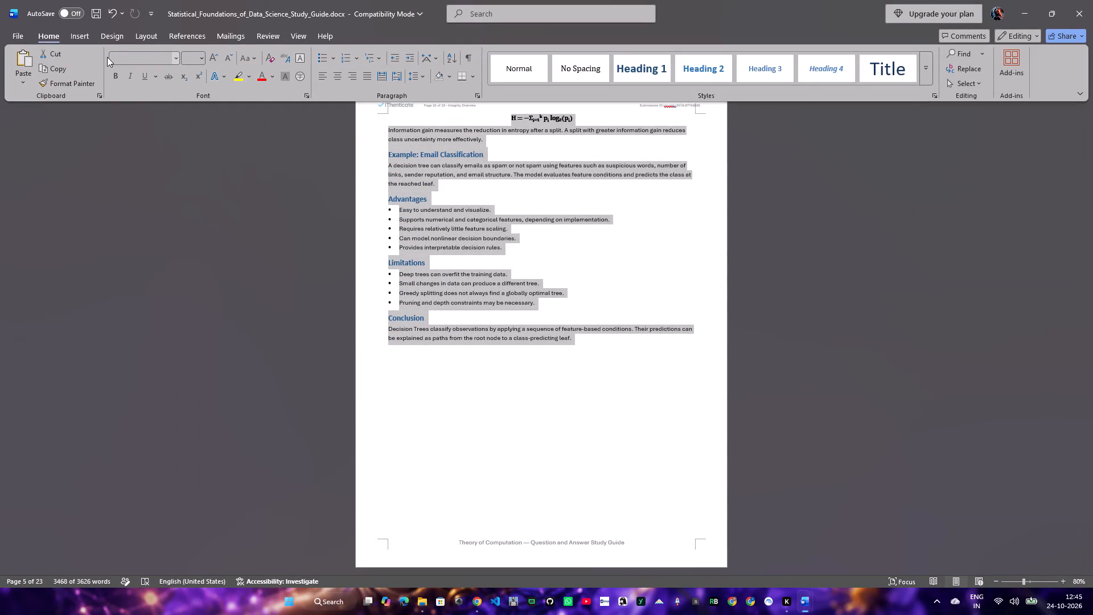
click(114, 57)
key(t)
key(Return)
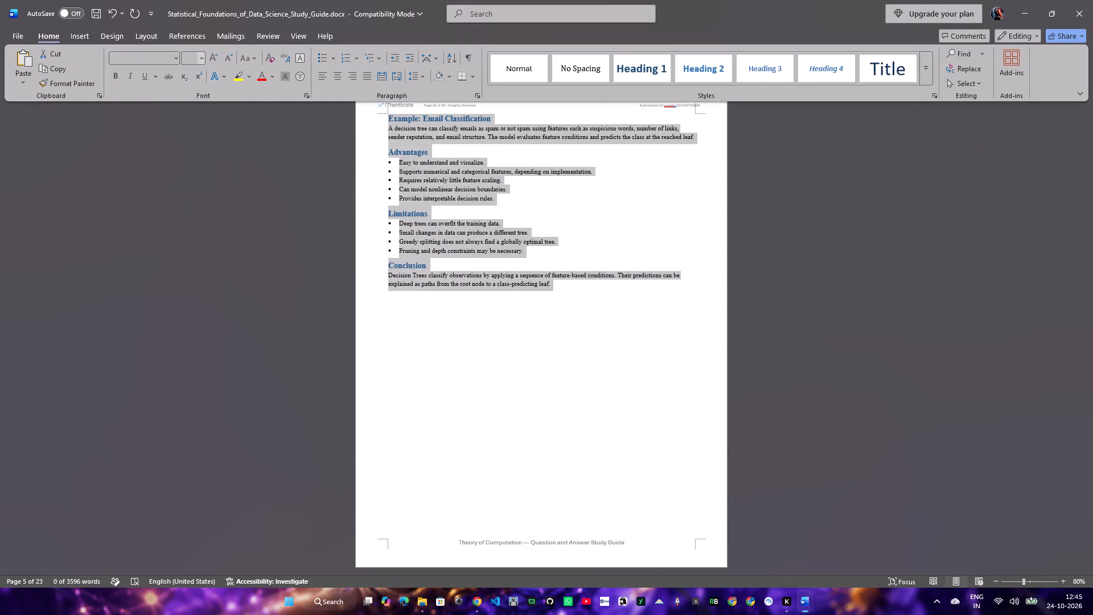
click(192, 59)
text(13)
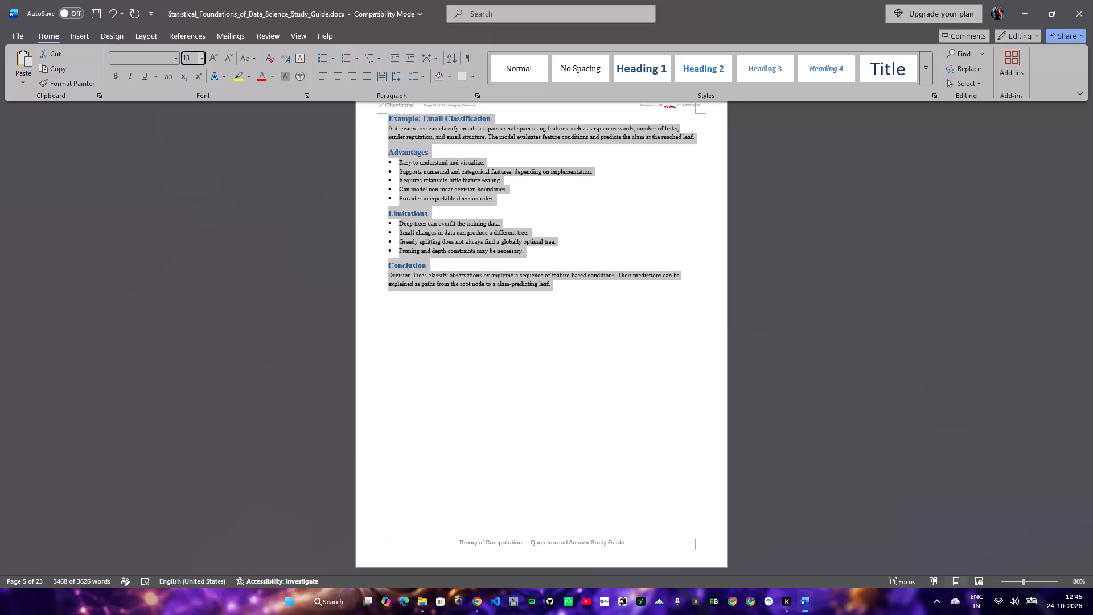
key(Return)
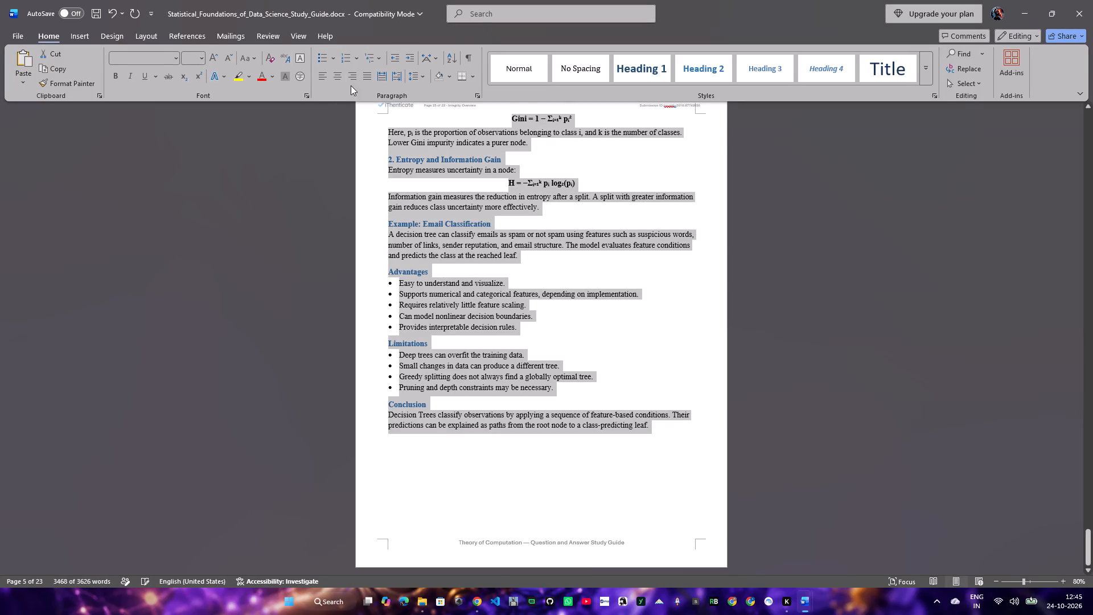
Set the line spacing of the selected question-and-answer text to 1.5.
click(424, 70)
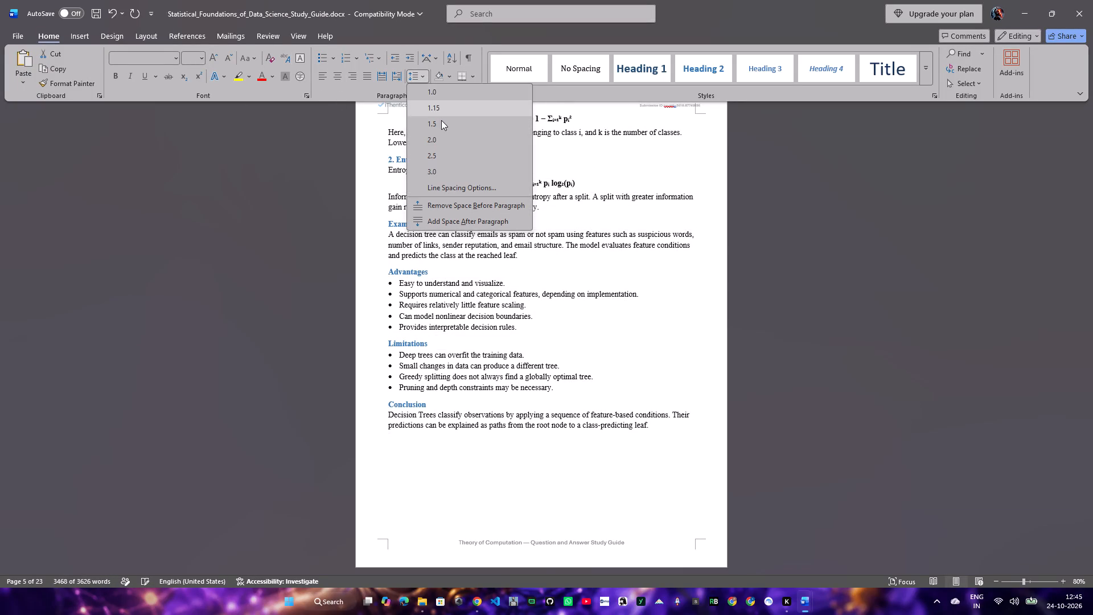
click(441, 121)
scroll(313, 228, up, 2)
click(372, 202)
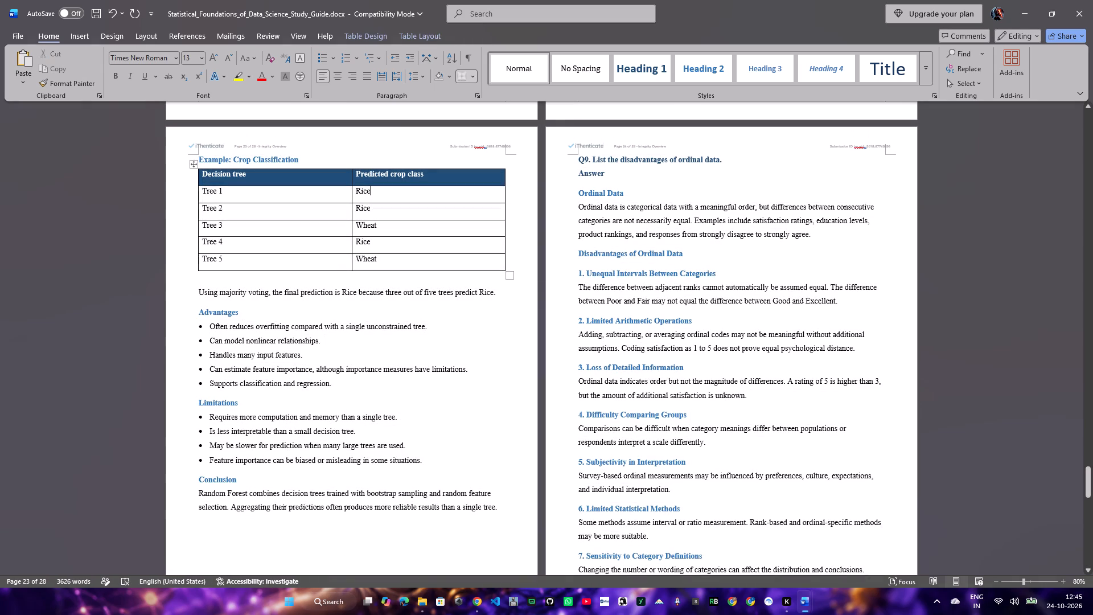
Undo the last line spacing change and reapply 1.5 line spacing to the reselected question-and-answer text.
scroll(355, 224, up, 20)
scroll(355, 224, up, 3)
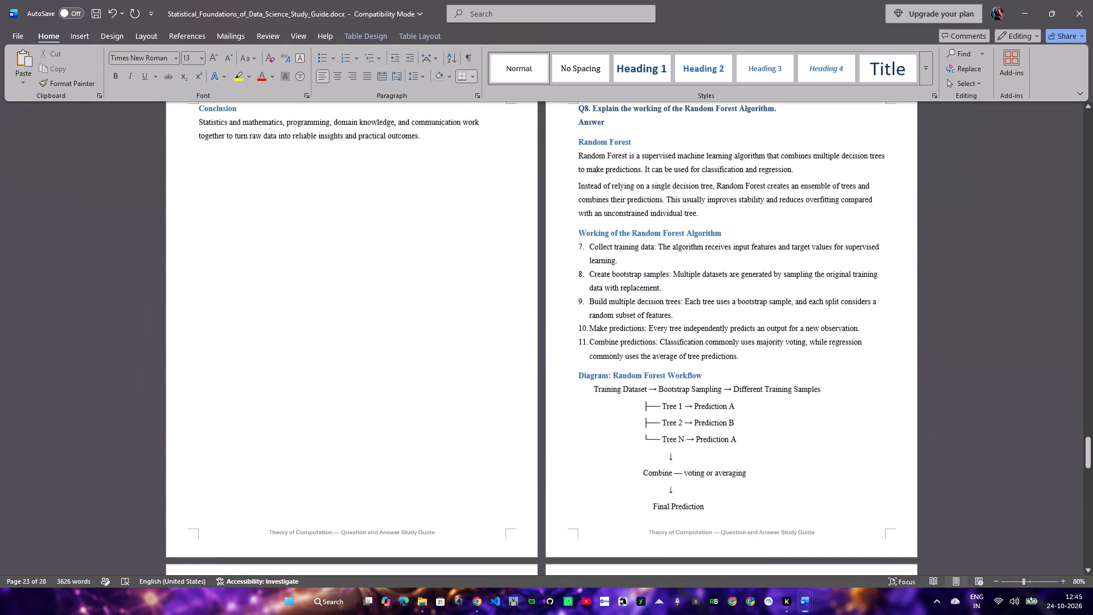
scroll(364, 216, up, 13)
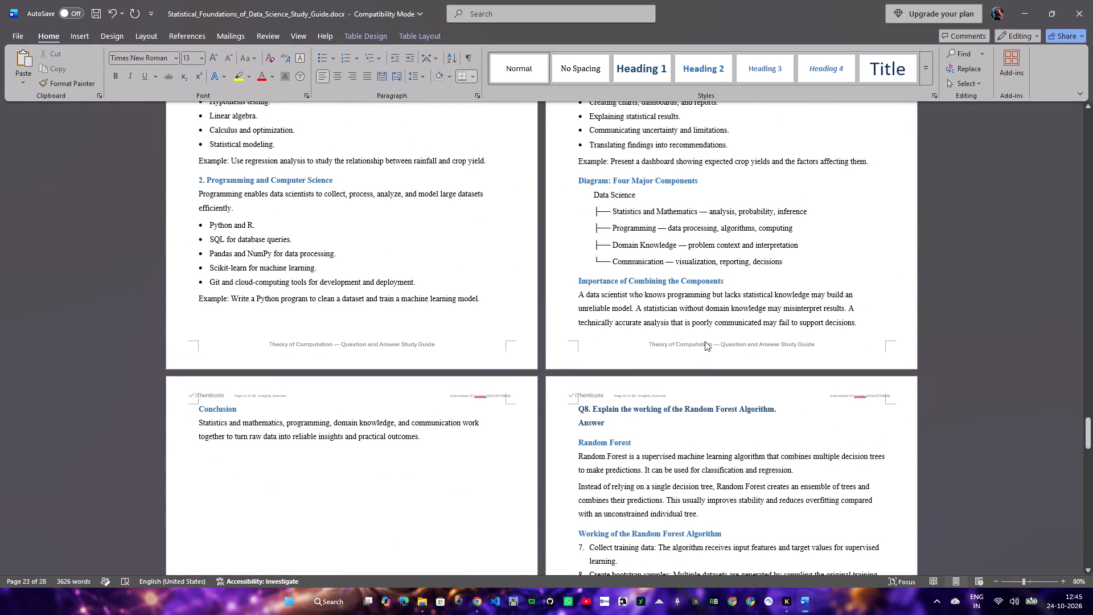
key(ctrl+z)
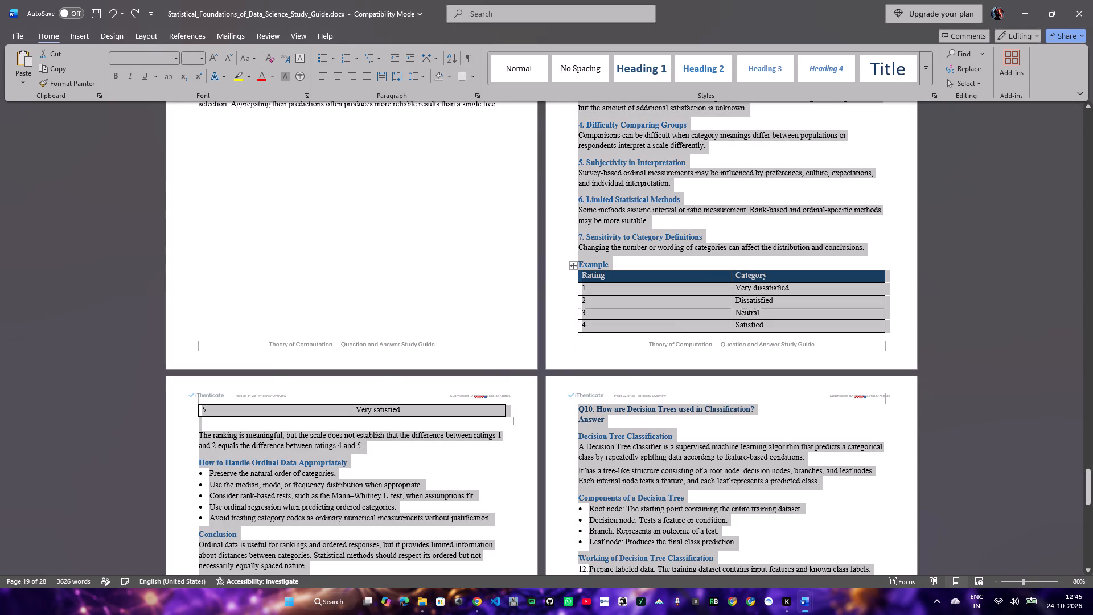
click(419, 72)
click(436, 128)
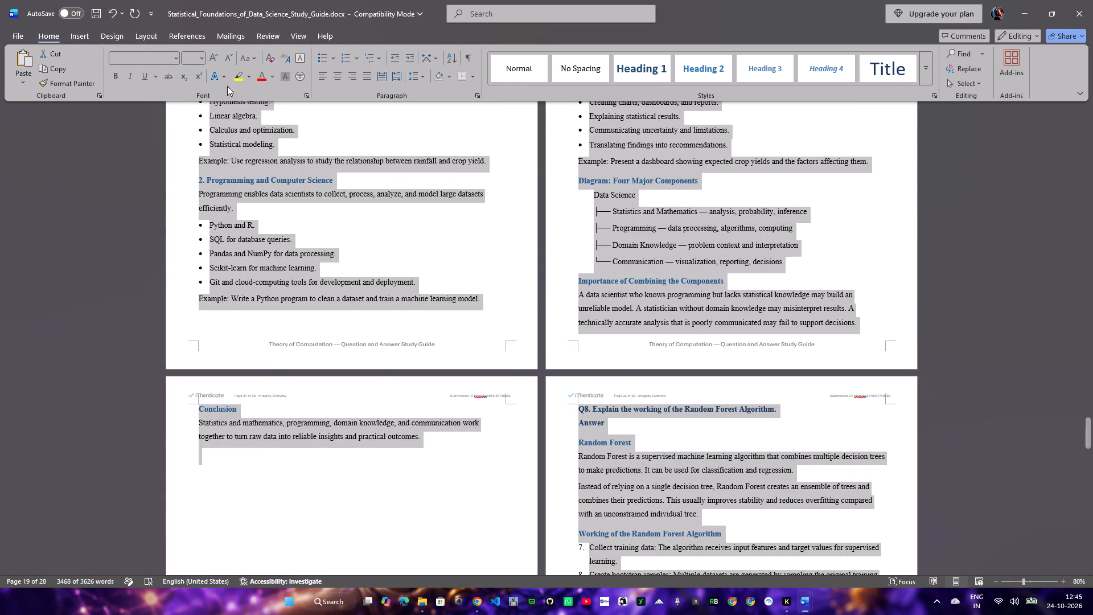
Set the font of the selected question-and-answer text to Times New Roman, size 13.
click(148, 59)
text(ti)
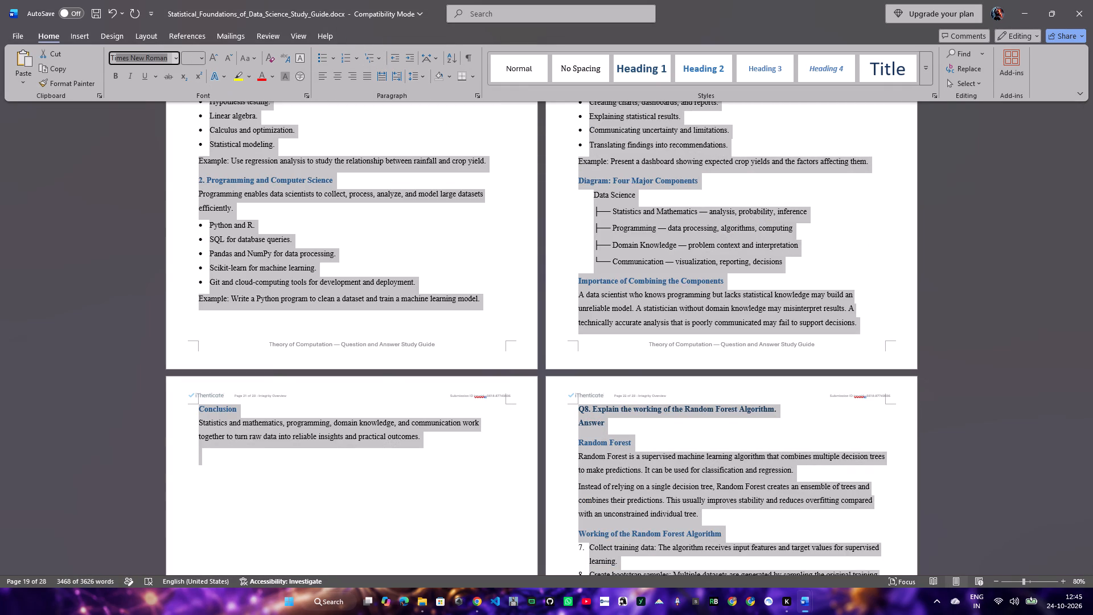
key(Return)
click(184, 59)
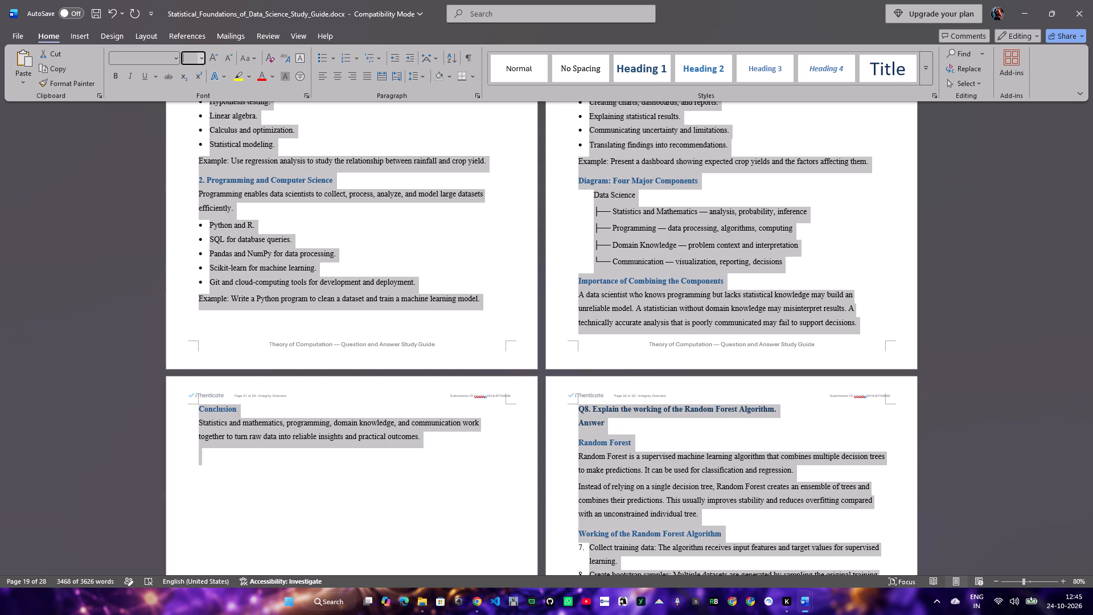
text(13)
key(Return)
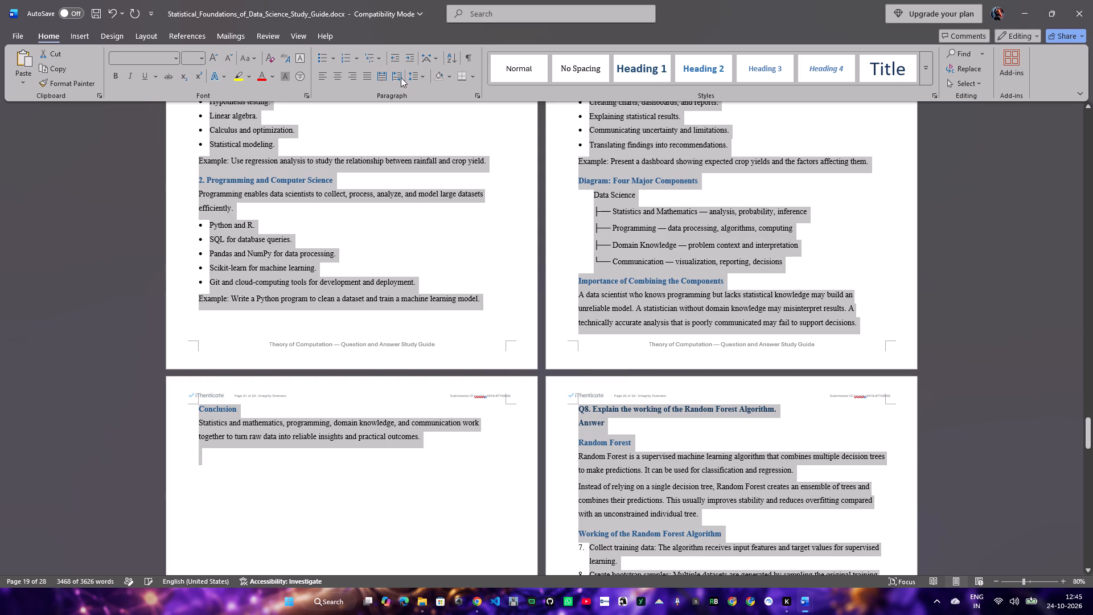
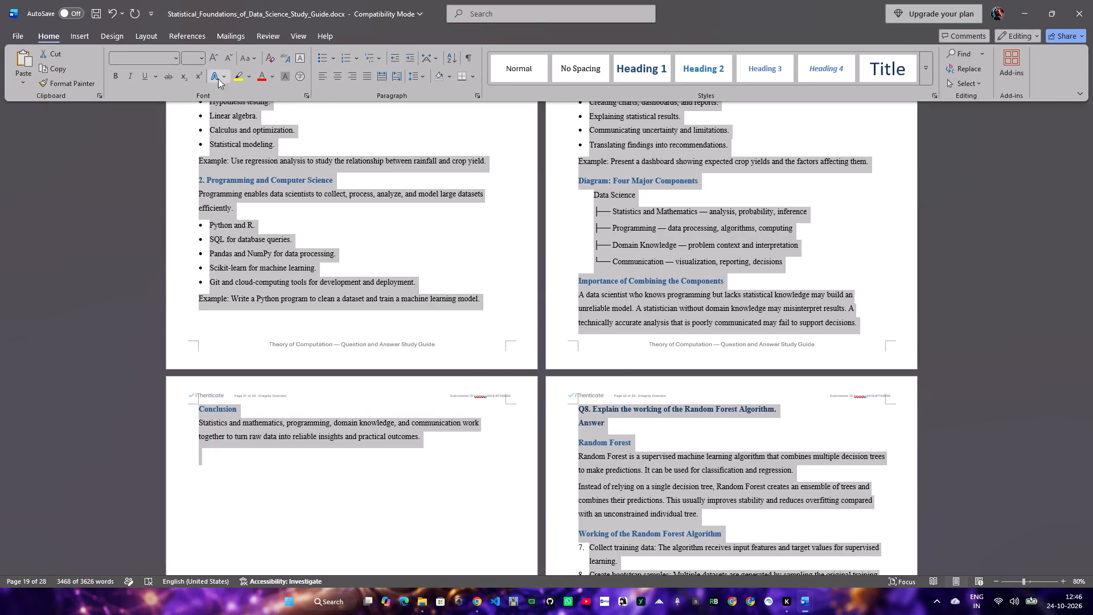
Set the font colour of the selected question-and-answer text to Automatic.
click(270, 76)
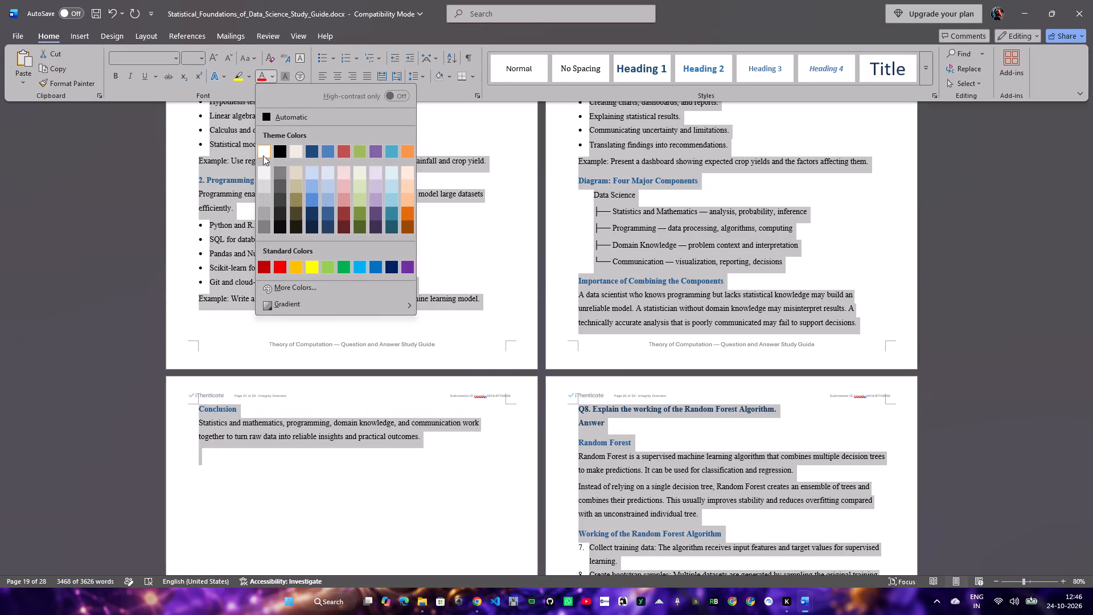
click(266, 117)
scroll(380, 218, up, 3)
scroll(365, 307, up, 6)
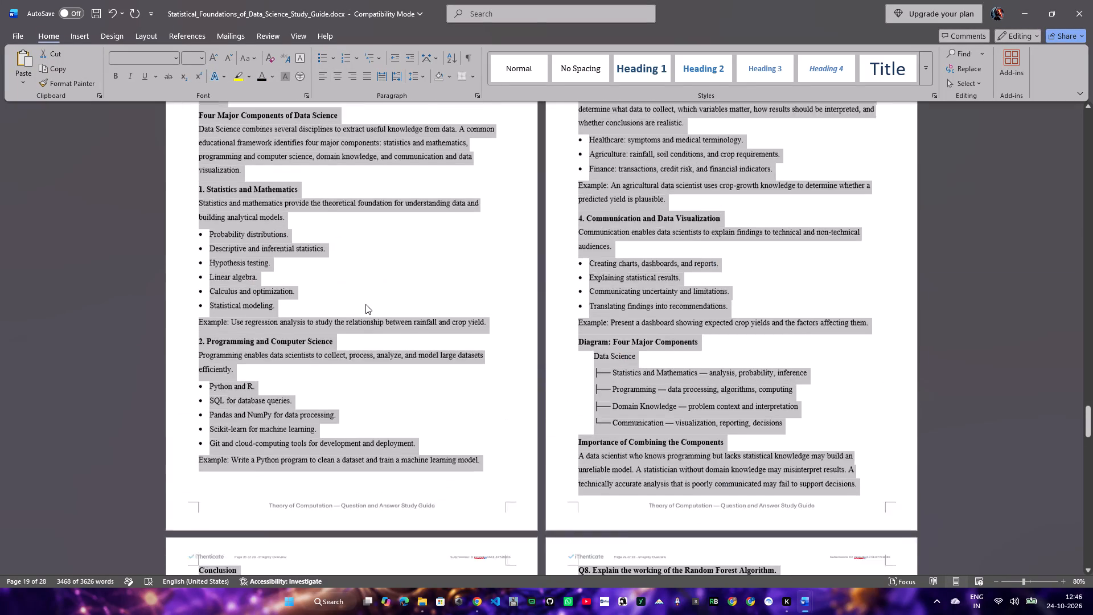
click(365, 304)
Colour the Q7 heading about the four major components of Data Science and its Answer line dark red.
scroll(367, 304, up, 13)
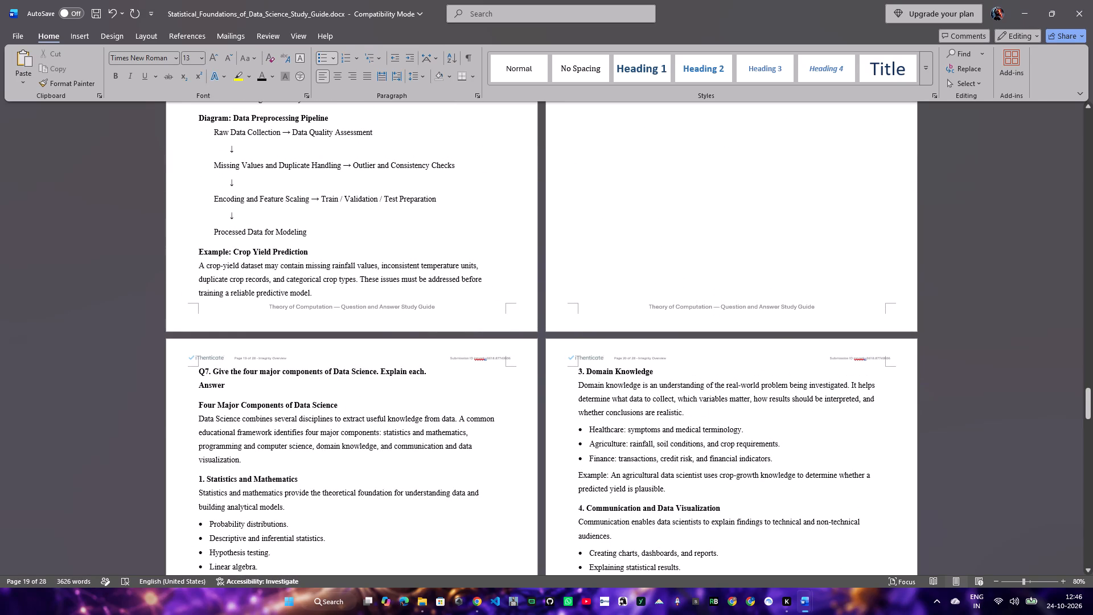
drag(242, 382, 196, 373)
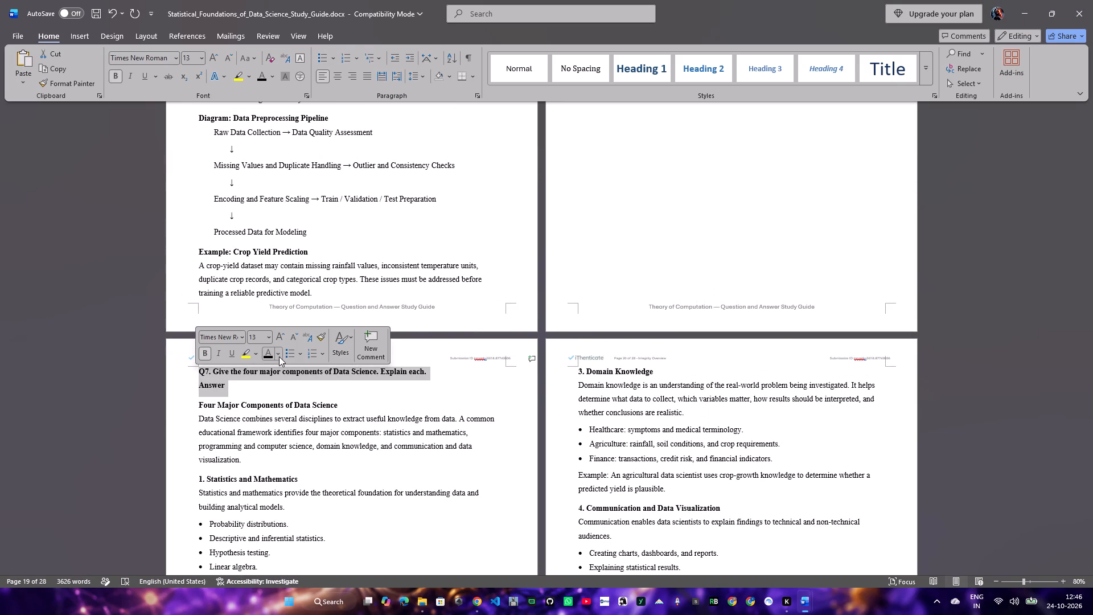
click(282, 355)
click(289, 301)
Colour the Q8 heading about the Random Forest Algorithm dark red.
scroll(639, 391, down, 5)
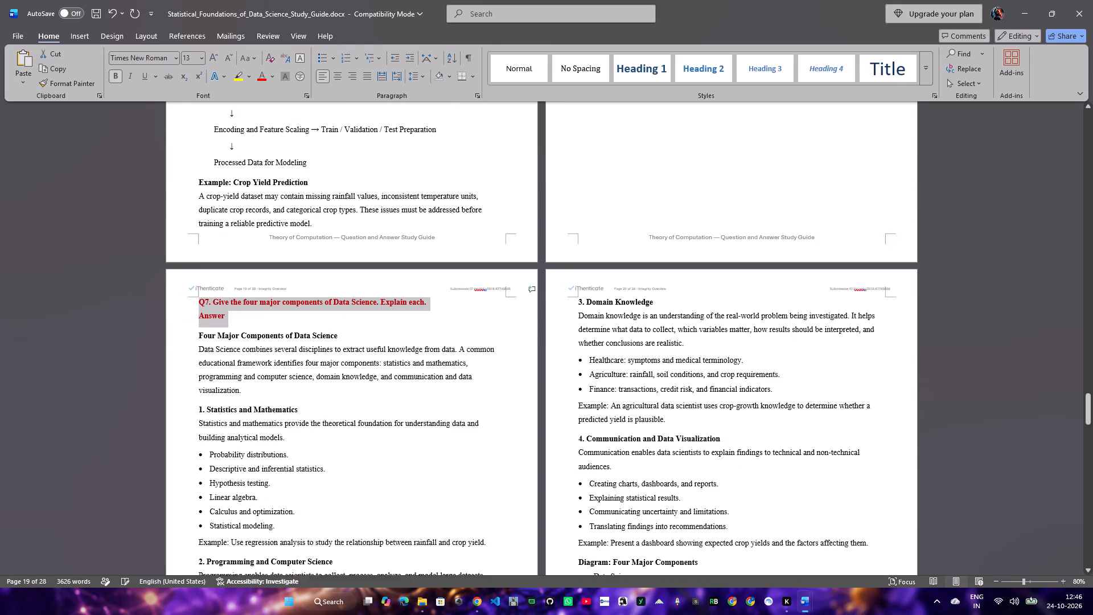
scroll(678, 367, down, 20)
scroll(643, 376, down, 1)
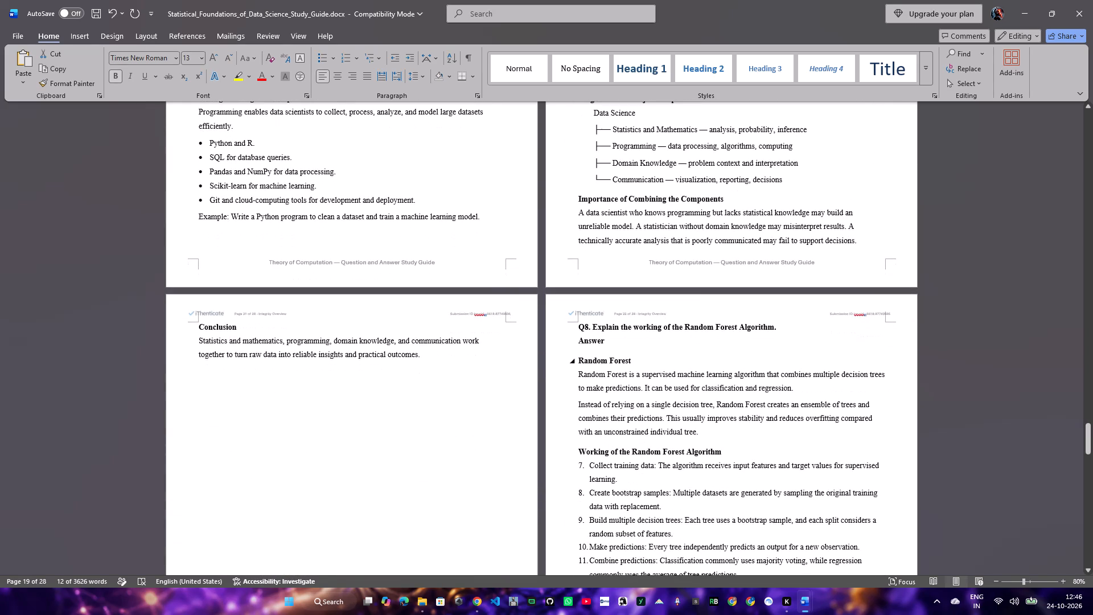
drag(609, 343, 578, 332)
click(648, 341)
drag(784, 321, 624, 335)
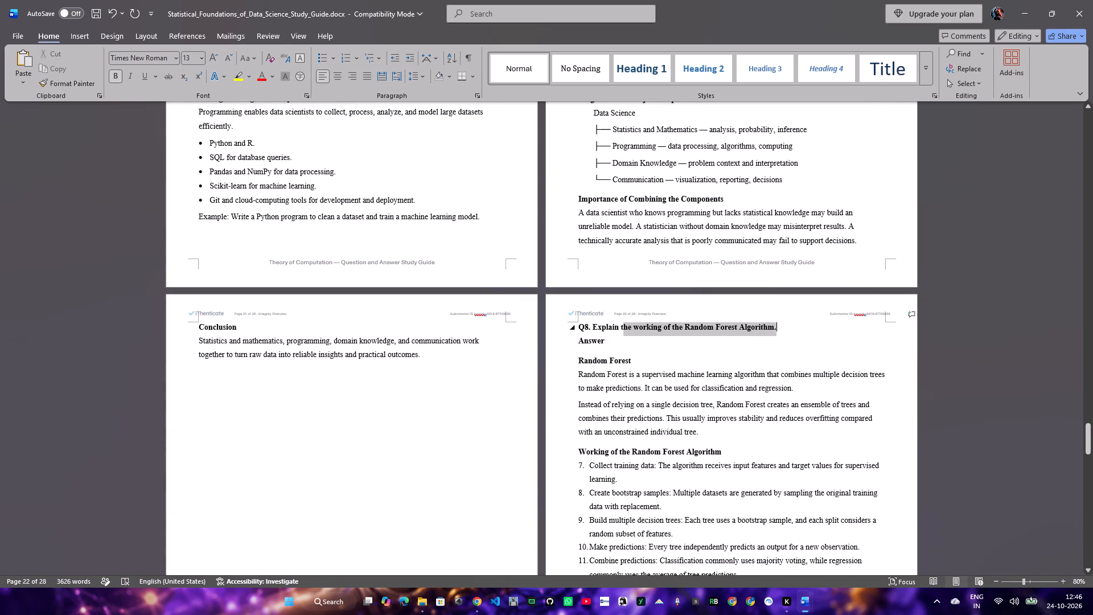
drag(624, 335, 579, 335)
click(655, 317)
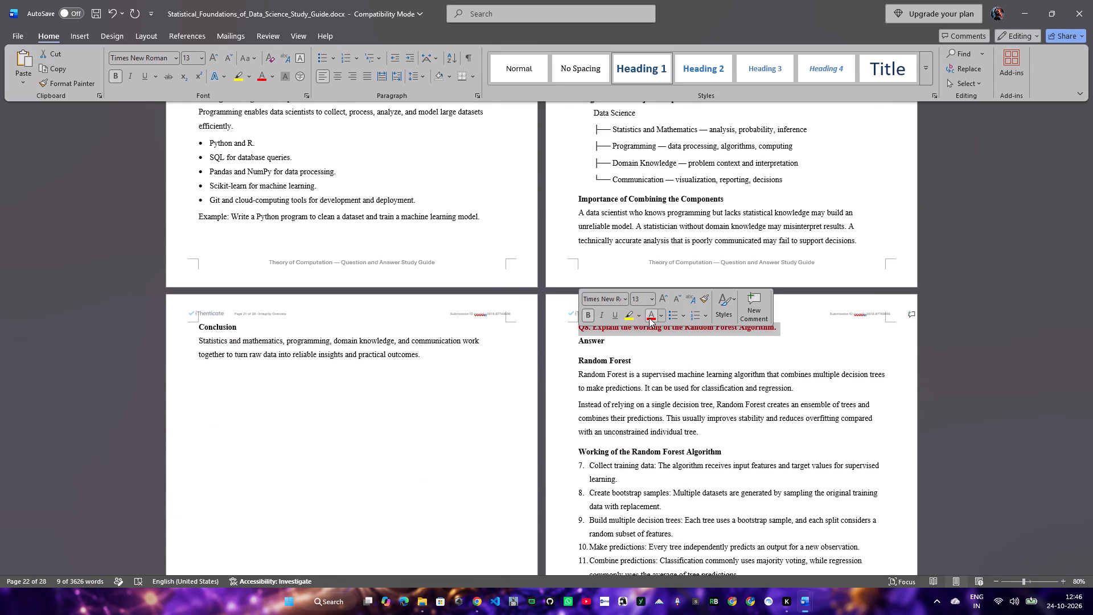
Colour the Q9 heading about the disadvantages of ordinal data dark red.
scroll(565, 381, down, 6)
scroll(621, 363, down, 13)
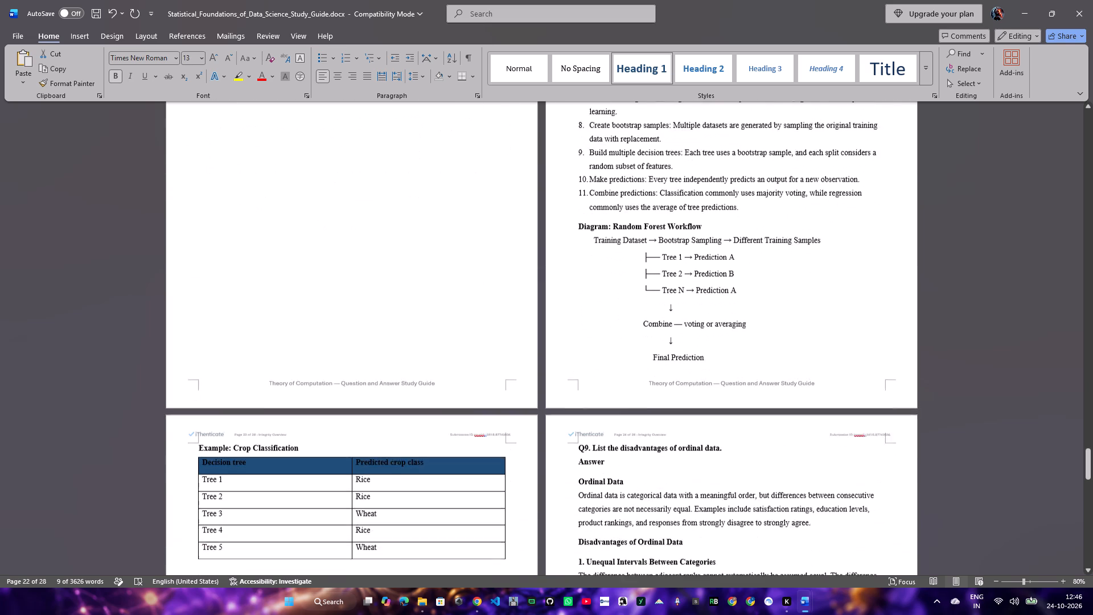
drag(726, 427, 535, 427)
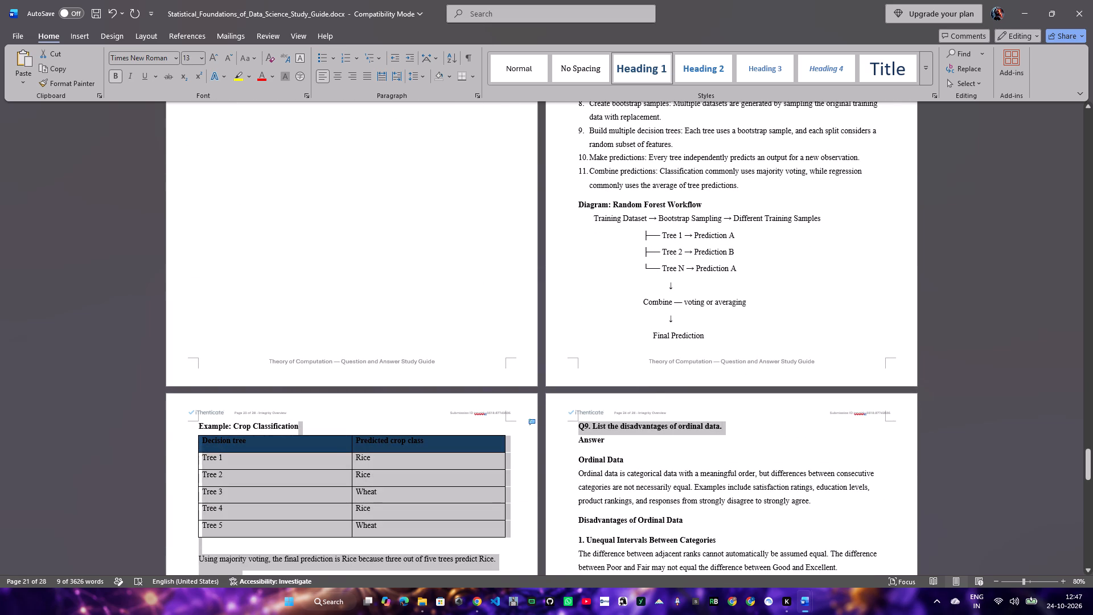
drag(535, 427, 563, 422)
click(636, 401)
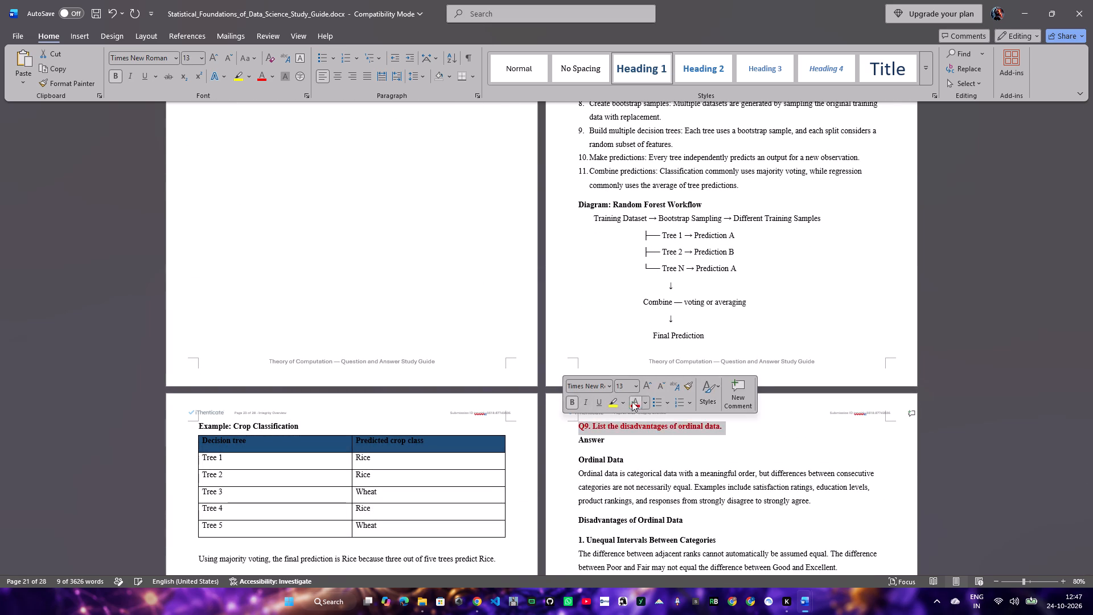
Change the header row shading of the Crop Classification example table to light grey.
scroll(614, 431, down, 20)
scroll(359, 429, up, 11)
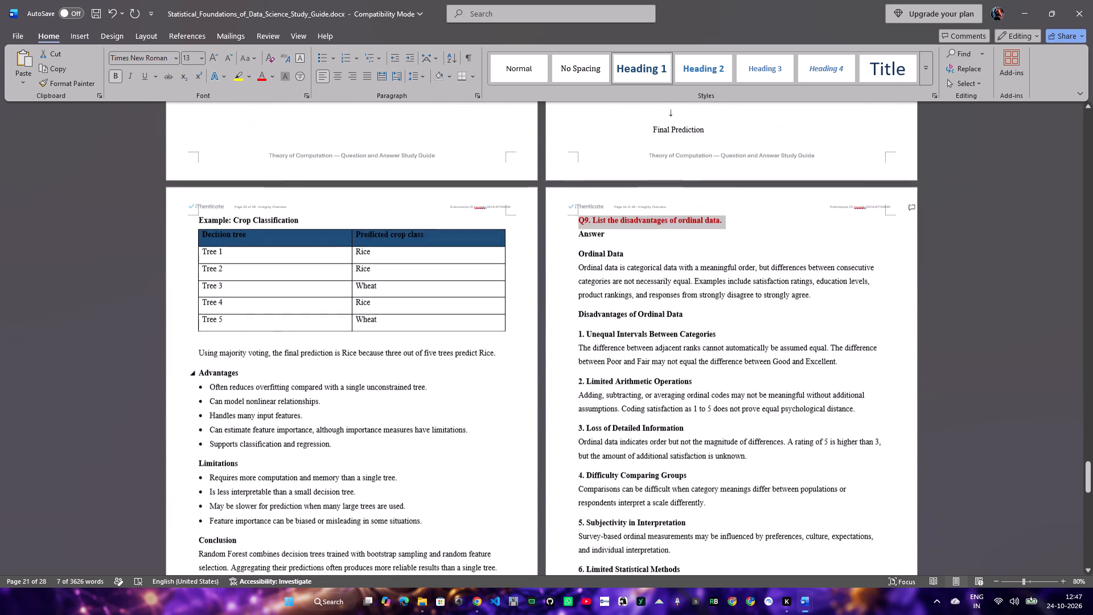
drag(451, 259, 268, 247)
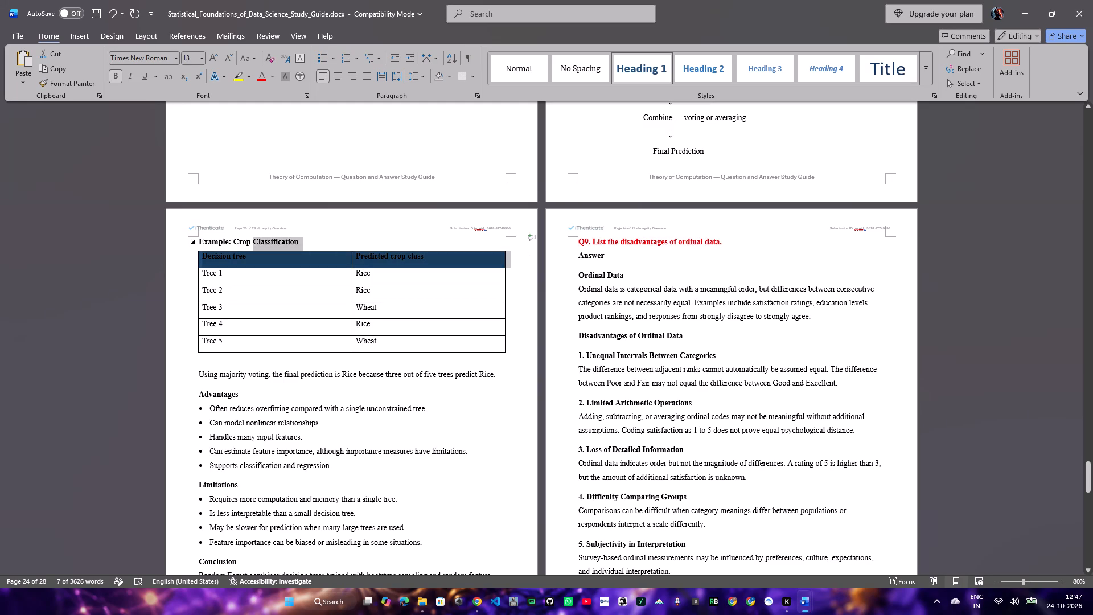
drag(268, 247, 234, 256)
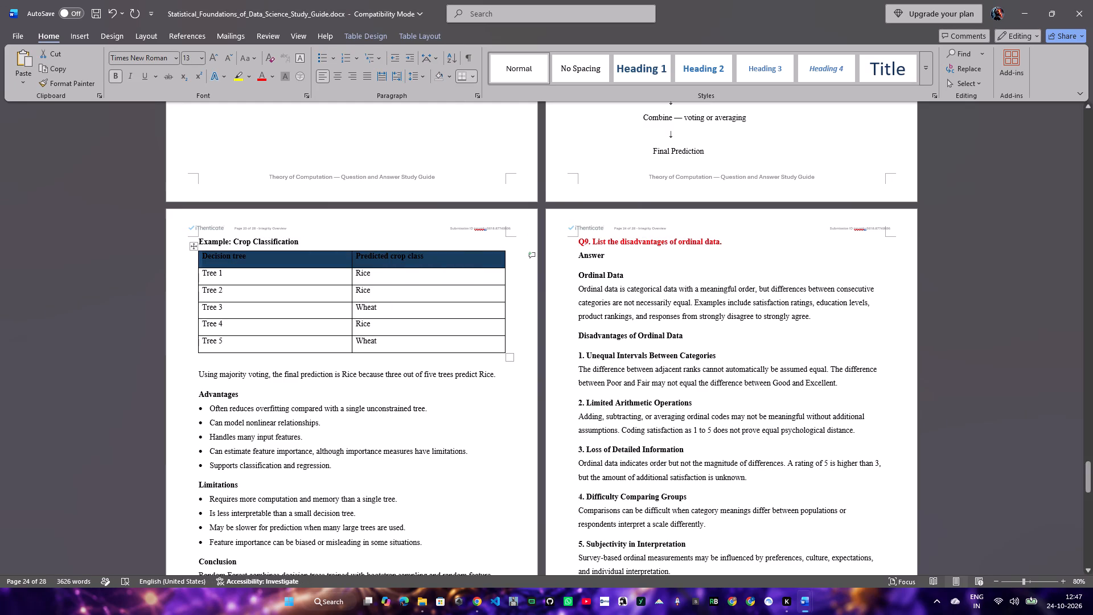
click(449, 76)
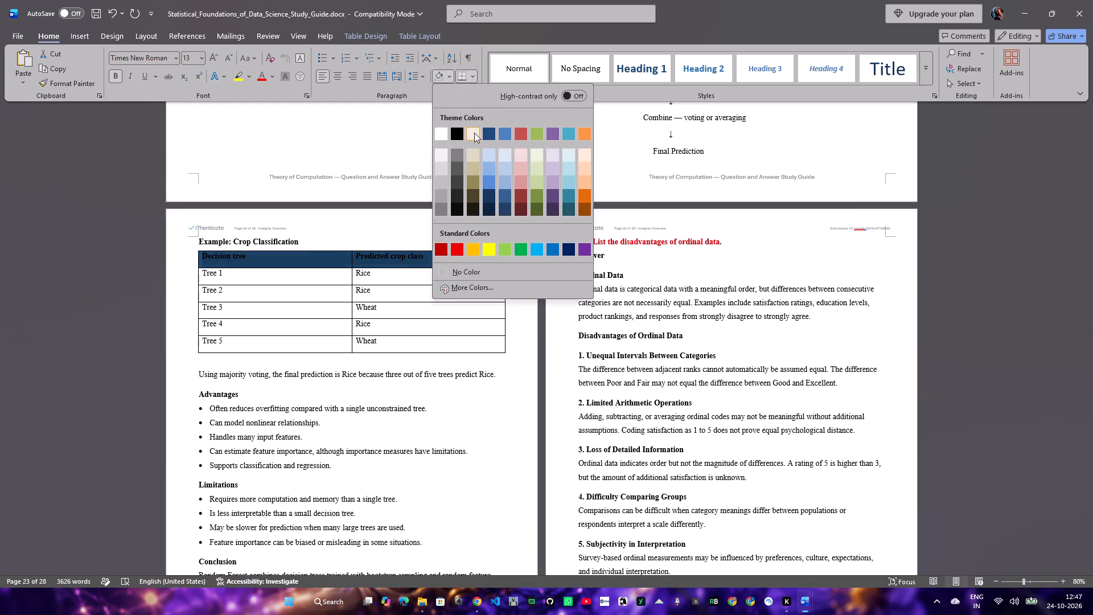
click(436, 173)
click(390, 184)
Change the header row shading of the Rating and Category table in the Q9 answer to light grey.
scroll(331, 355, down, 3)
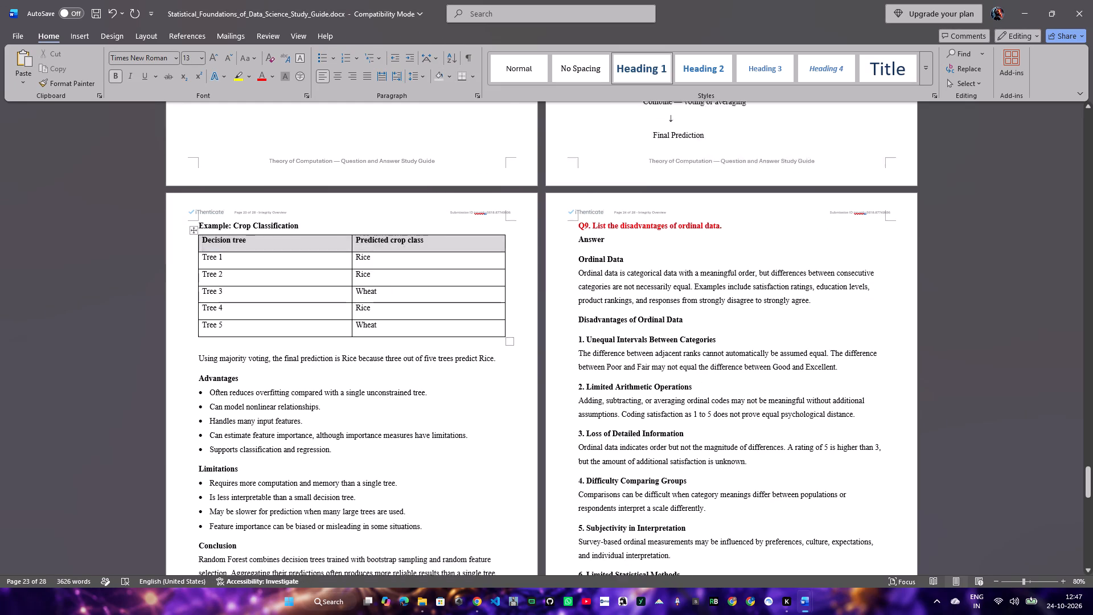
scroll(332, 363, down, 18)
drag(420, 315, 214, 322)
click(450, 73)
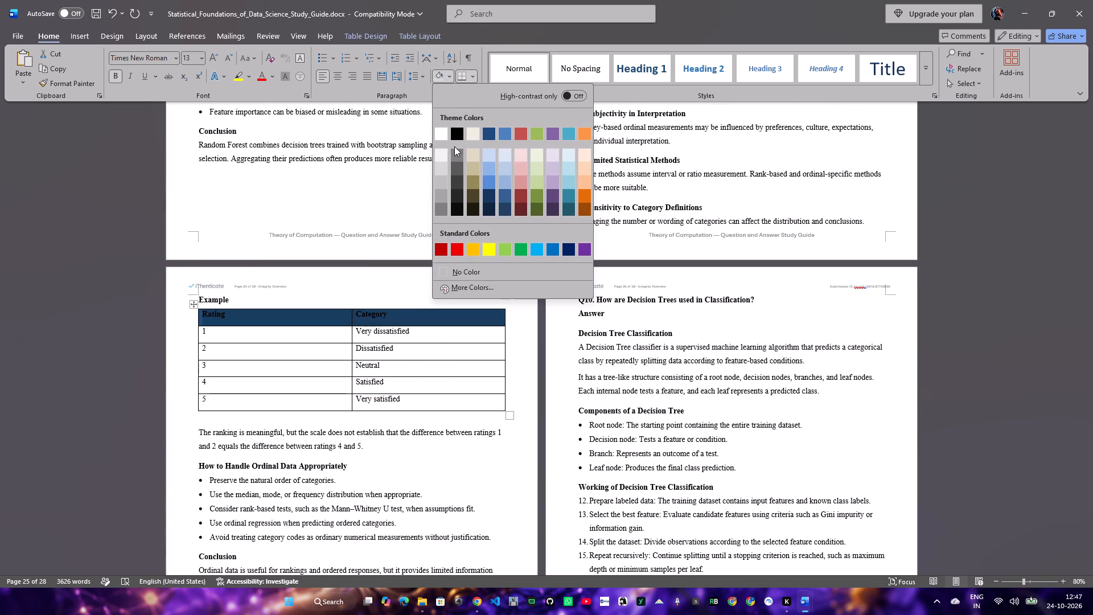
click(442, 171)
click(302, 223)
Colour the Q10 heading about Decision Trees in Classification dark red.
scroll(302, 223, down, 3)
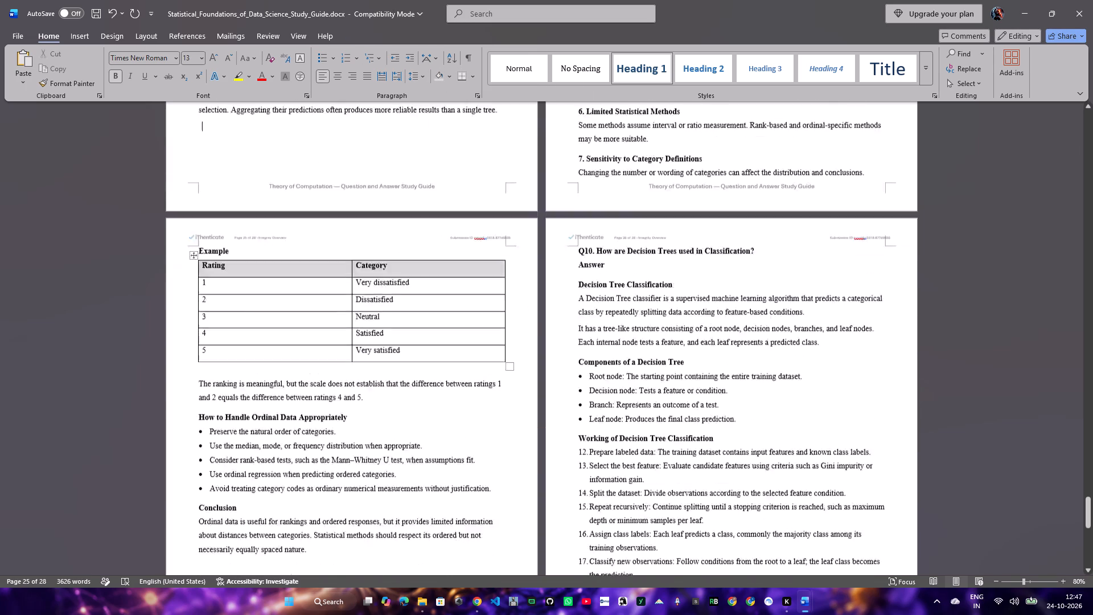
scroll(302, 223, down, 13)
scroll(305, 228, up, 6)
scroll(305, 228, down, 7)
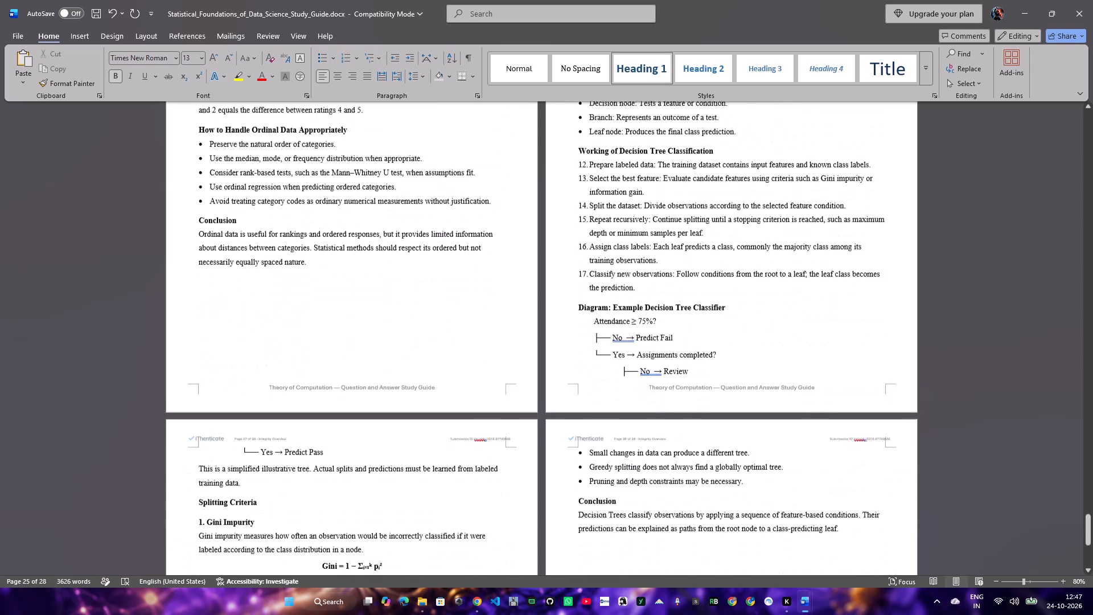
scroll(310, 231, down, 11)
scroll(256, 271, down, 5)
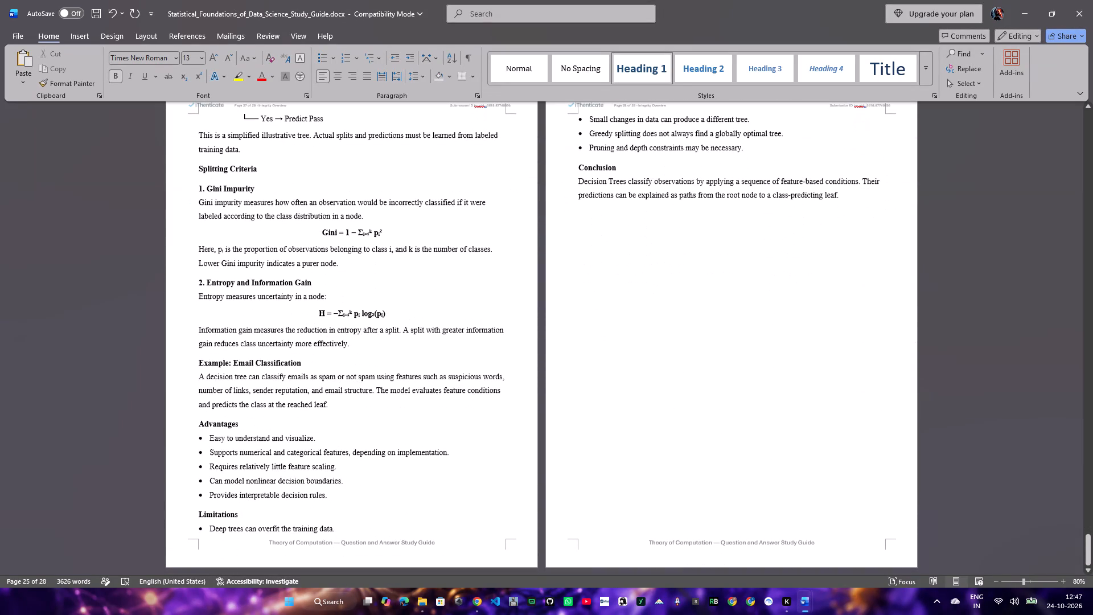
scroll(365, 209, down, 7)
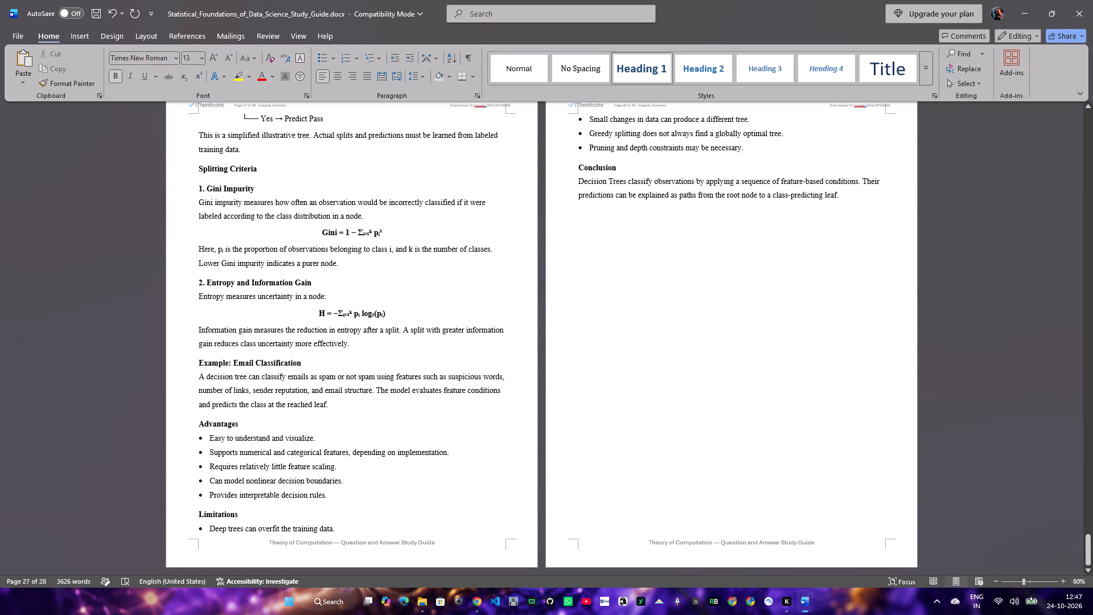
scroll(856, 394, up, 5)
scroll(586, 300, up, 3)
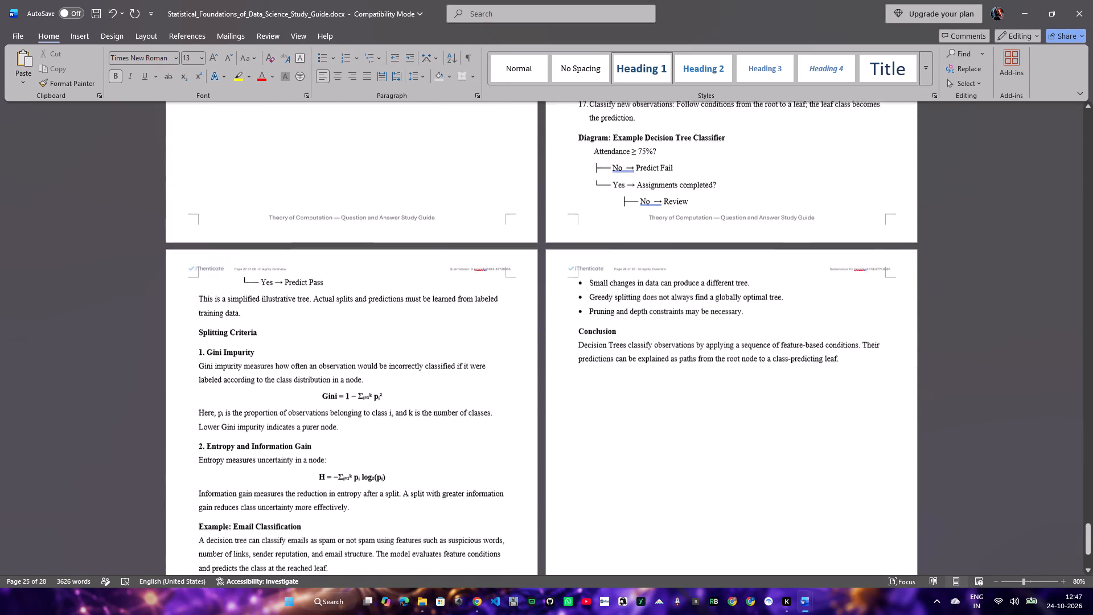
scroll(611, 302, up, 20)
scroll(611, 302, up, 8)
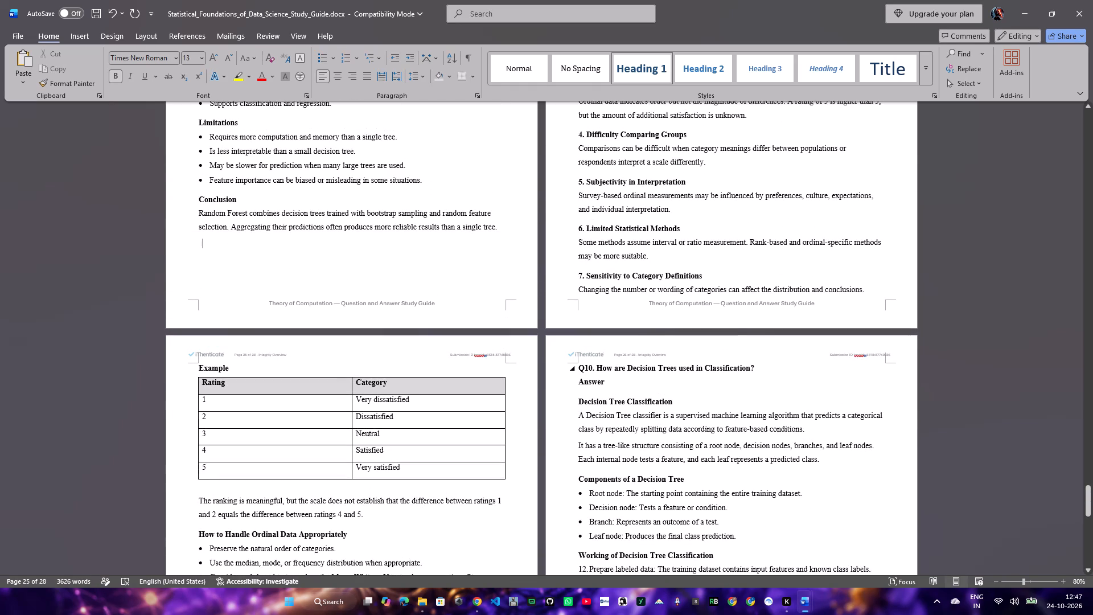
drag(771, 365, 580, 359)
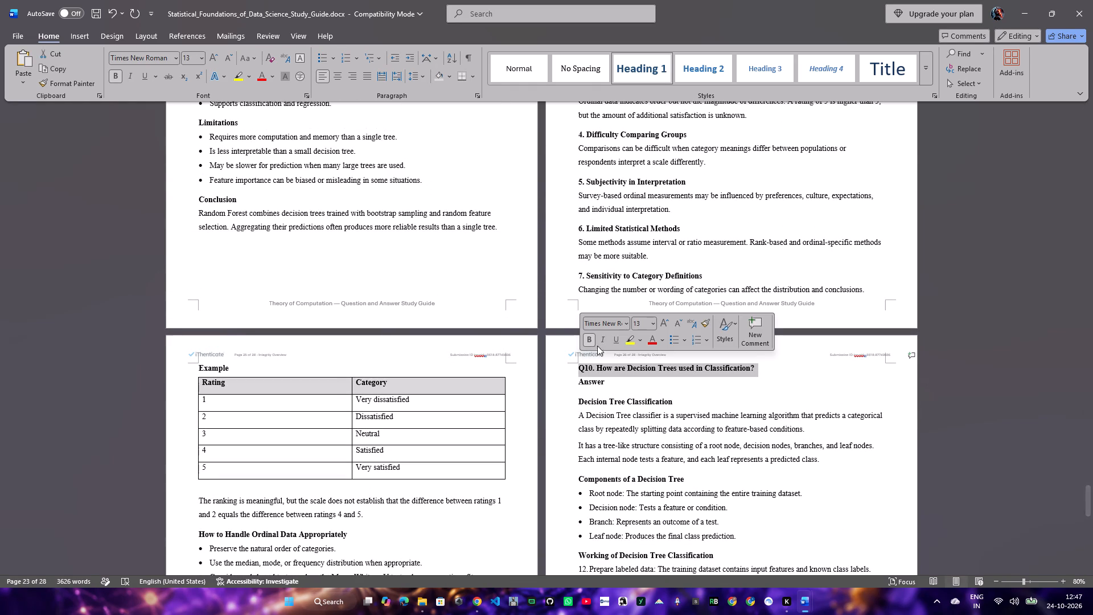
click(648, 339)
click(605, 393)
Delete the Conclusion section at the end of the Q7 answer so Q8 directly follows on the same page.
scroll(600, 388, down, 11)
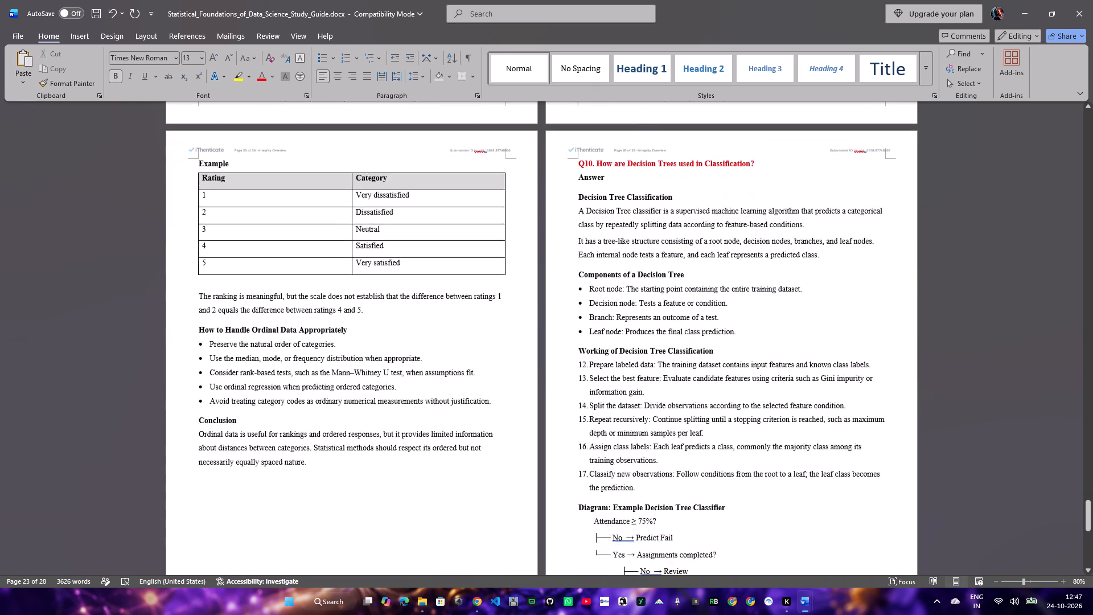
scroll(391, 419, up, 20)
scroll(391, 419, up, 13)
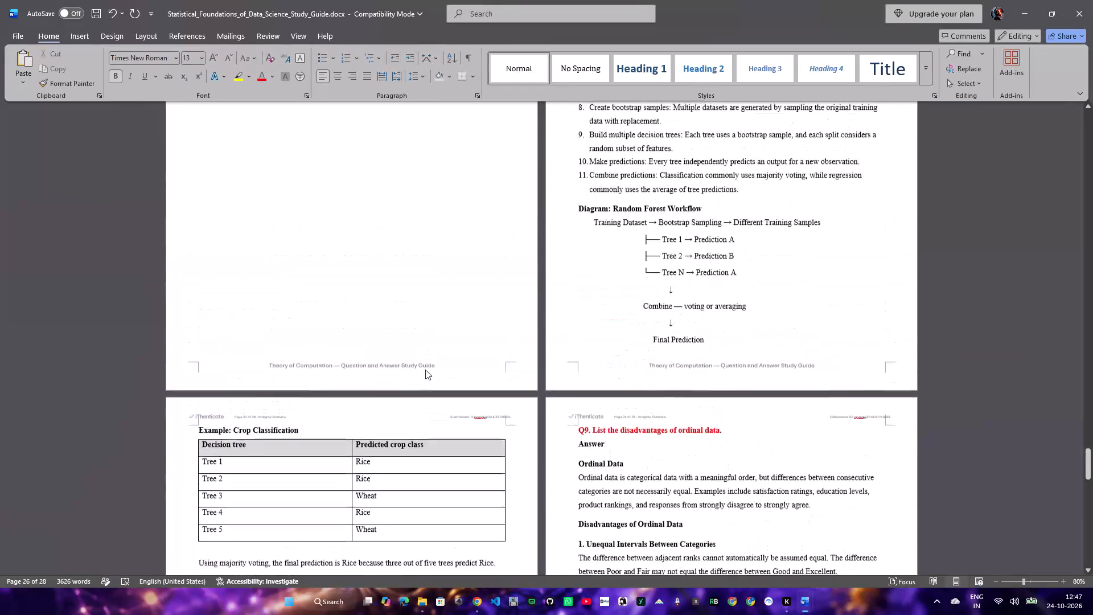
scroll(425, 370, up, 20)
scroll(425, 370, up, 1)
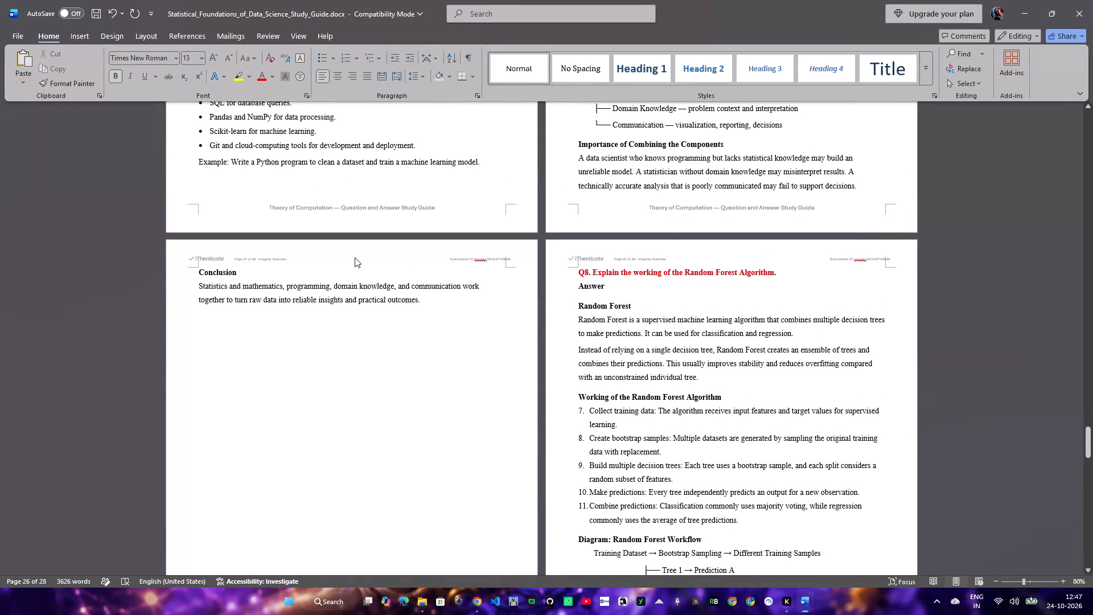
drag(450, 317, 203, 261)
key(BackSpace)
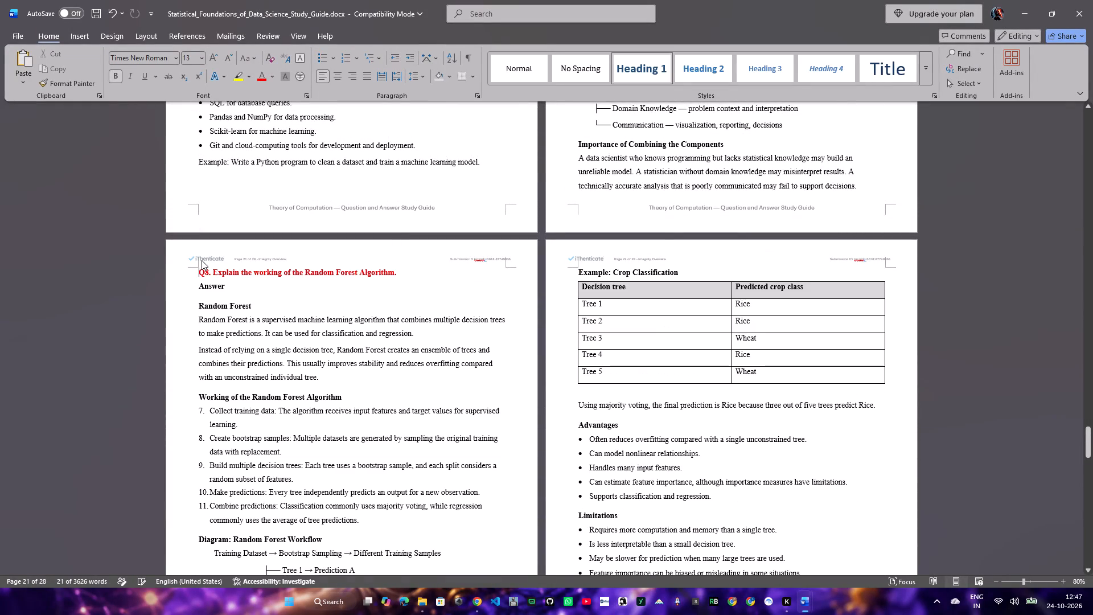
Delete the data preprocessing Conclusion section just before the Q7 heading, including its trailing blank line.
scroll(459, 328, up, 17)
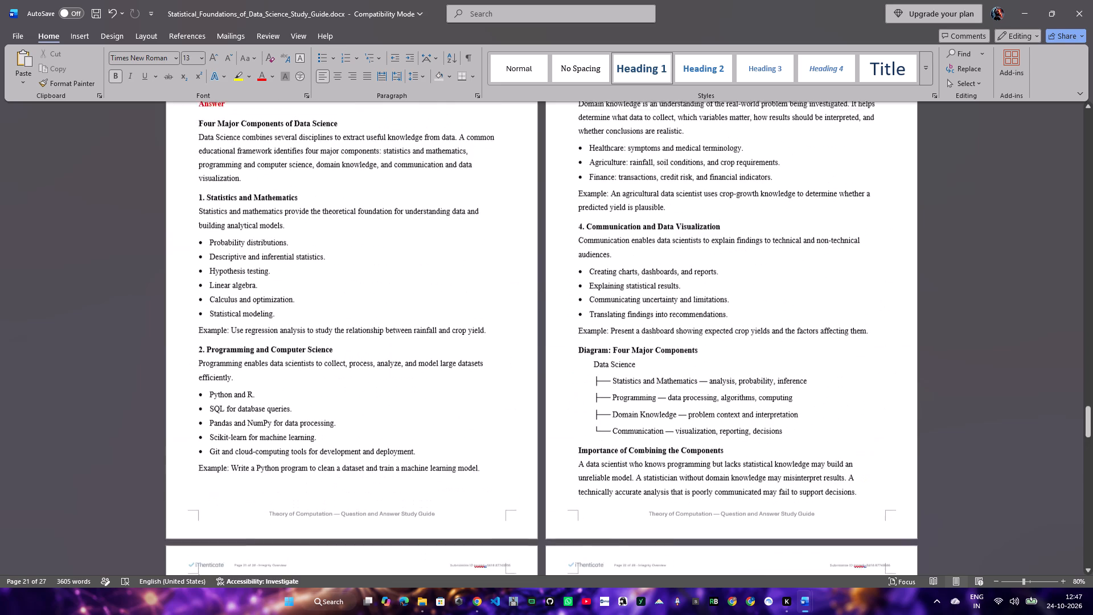
scroll(486, 321, up, 7)
scroll(443, 321, up, 17)
scroll(613, 266, up, 4)
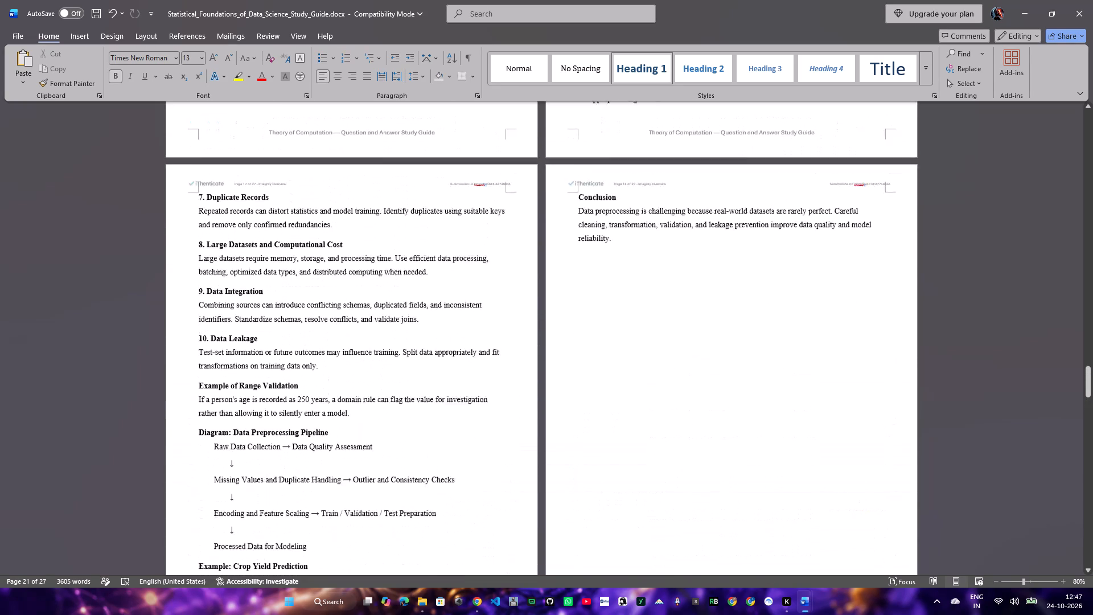
drag(621, 255, 578, 300)
click(576, 284)
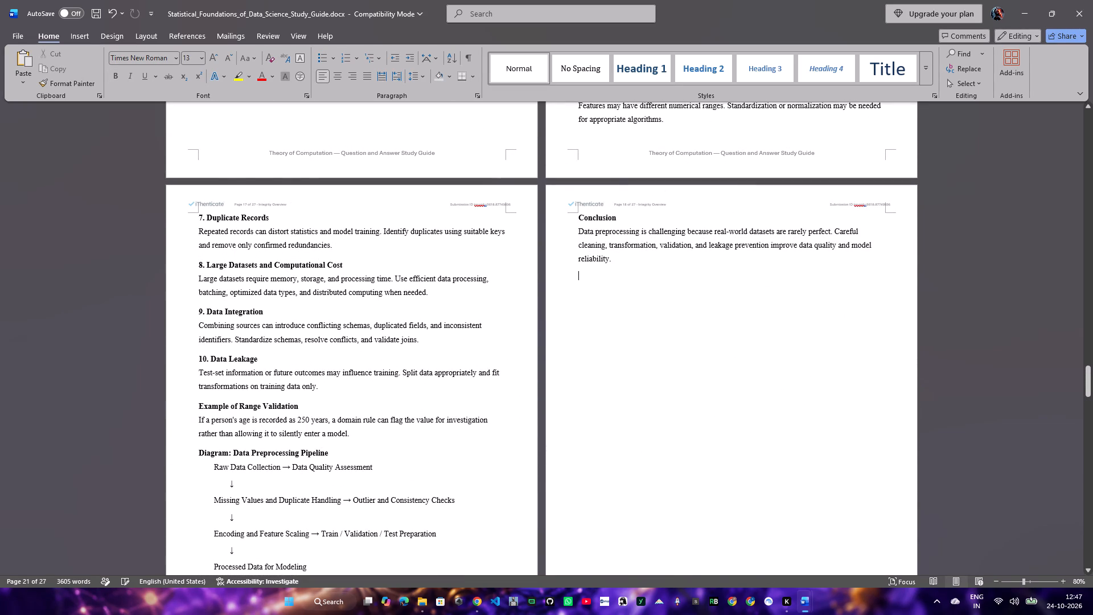
drag(585, 286, 566, 225)
key(BackSpace)
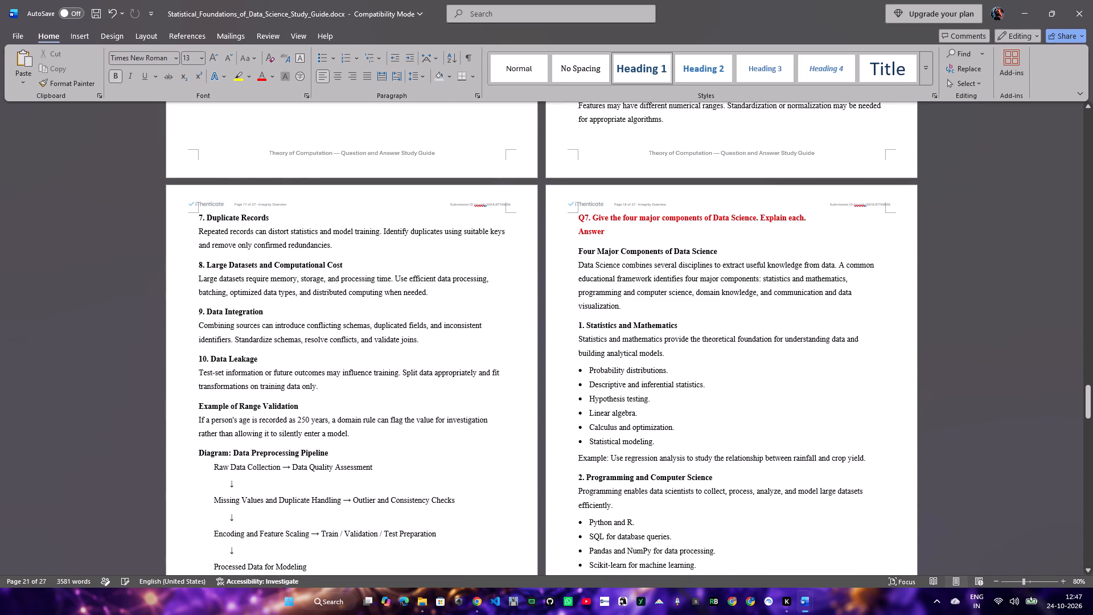
Turn all lines of the Data Preprocessing Pipeline diagram into a bulleted list.
scroll(425, 288, down, 7)
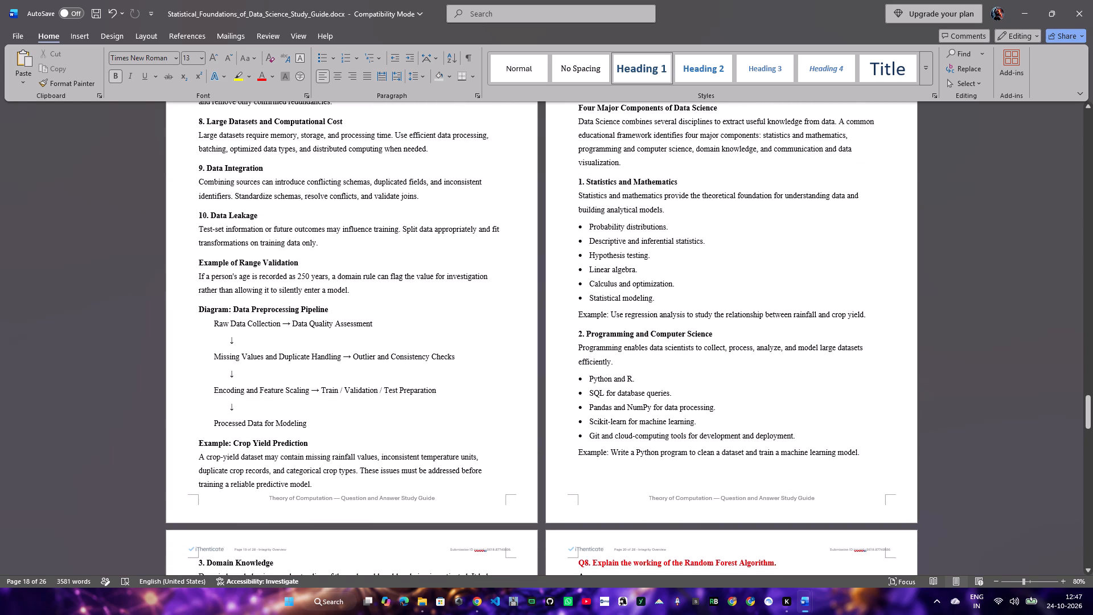
drag(305, 428, 216, 324)
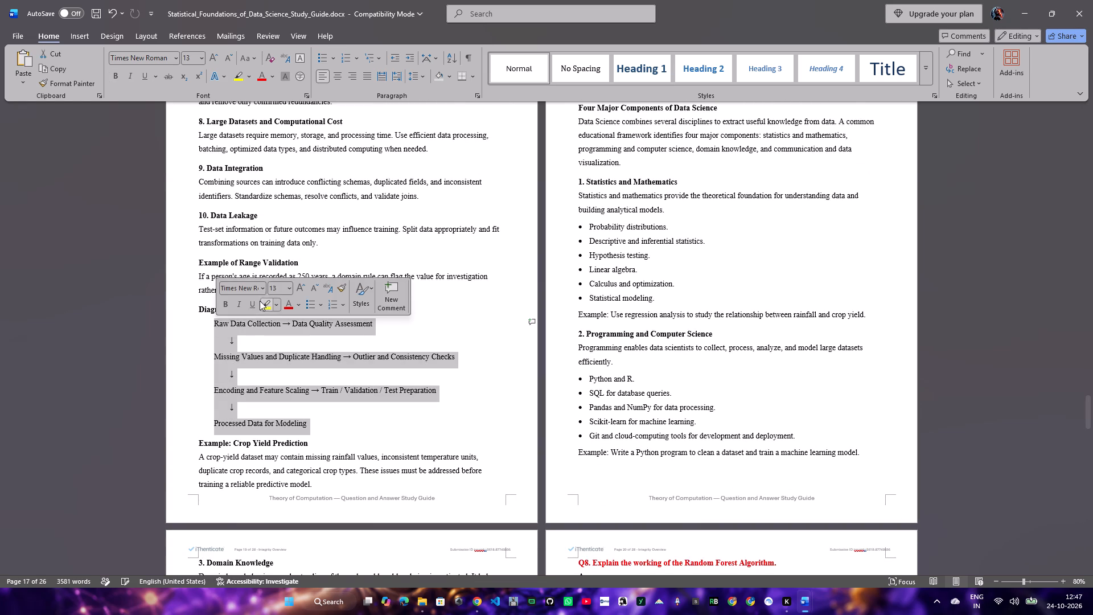
click(309, 305)
Remove the arrow-only bullets from the Data Preprocessing Pipeline diagram, leaving just its four text items.
drag(263, 337, 197, 334)
key(BackSpace)
drag(322, 329, 223, 341)
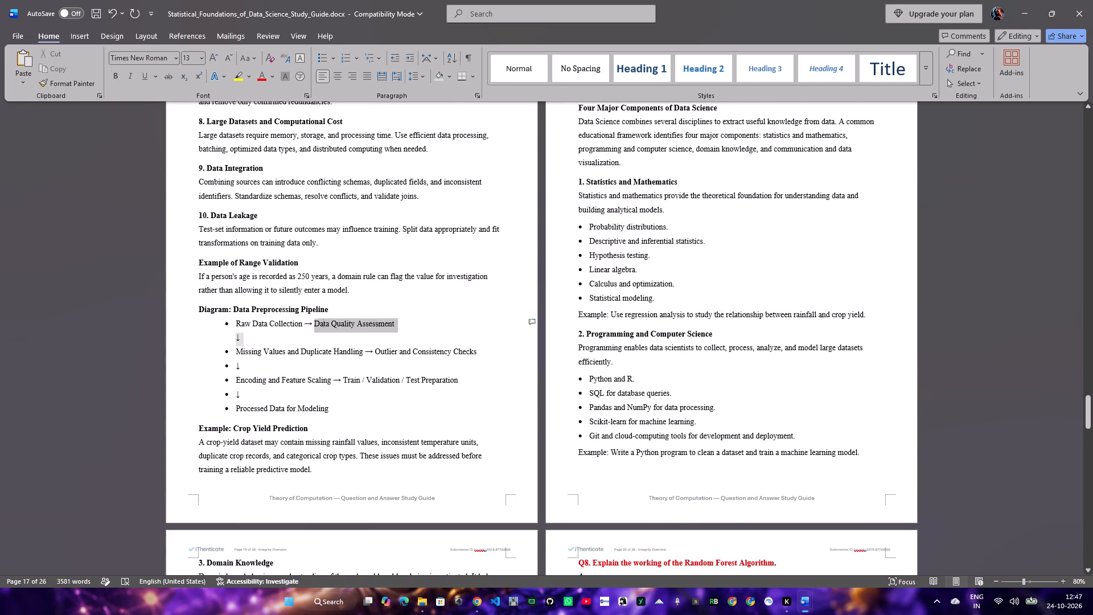
drag(223, 341, 238, 348)
click(244, 345)
drag(250, 340, 233, 337)
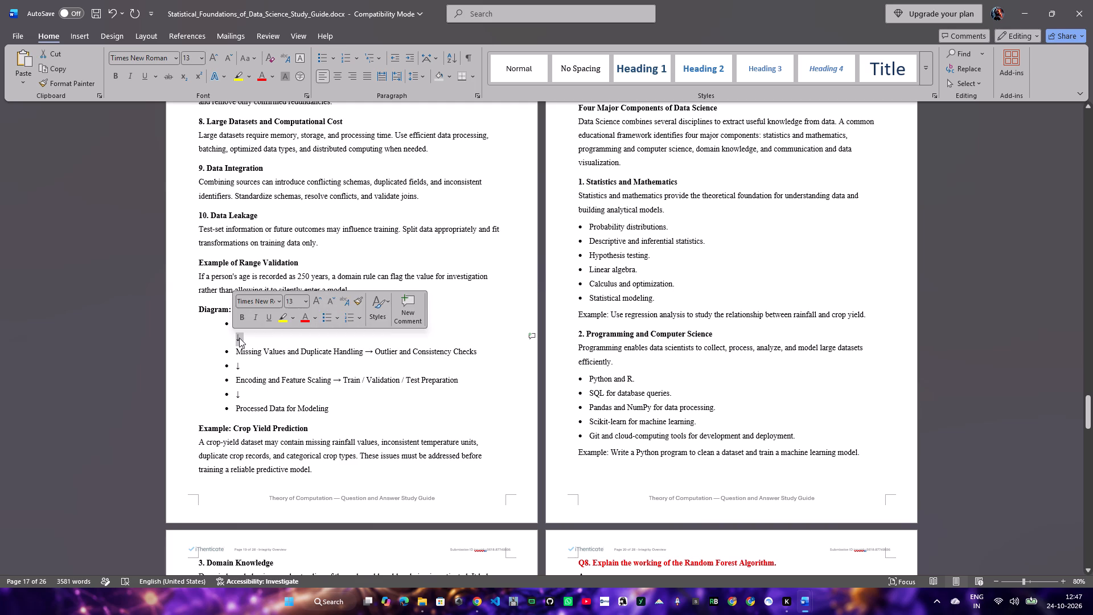
key(BackSpace)
drag(243, 352, 223, 352)
key(BackSpace)
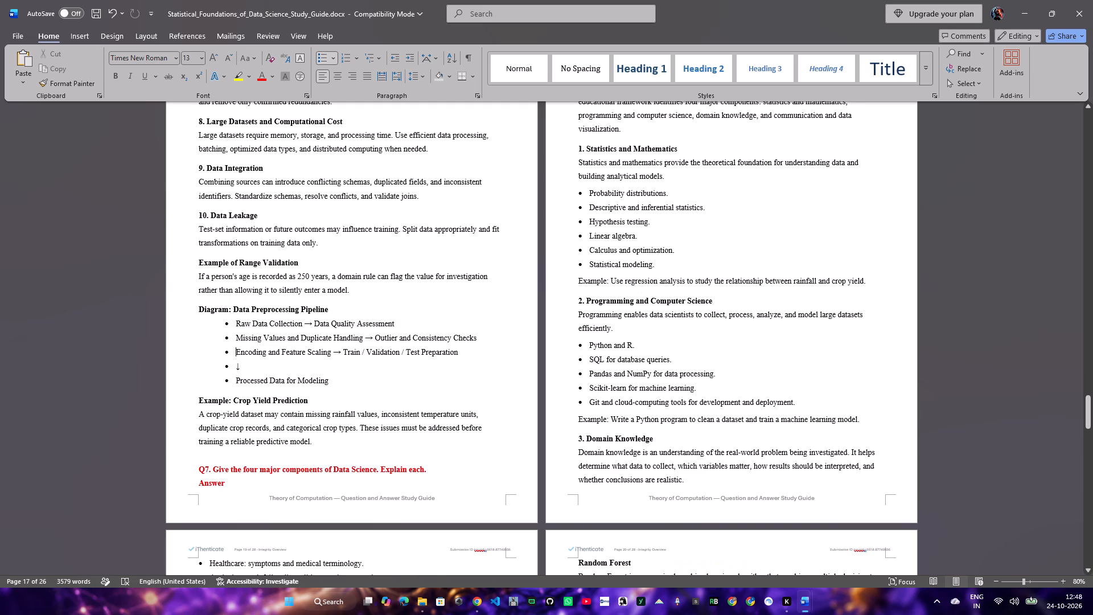
drag(252, 363, 217, 366)
key(BackSpace)
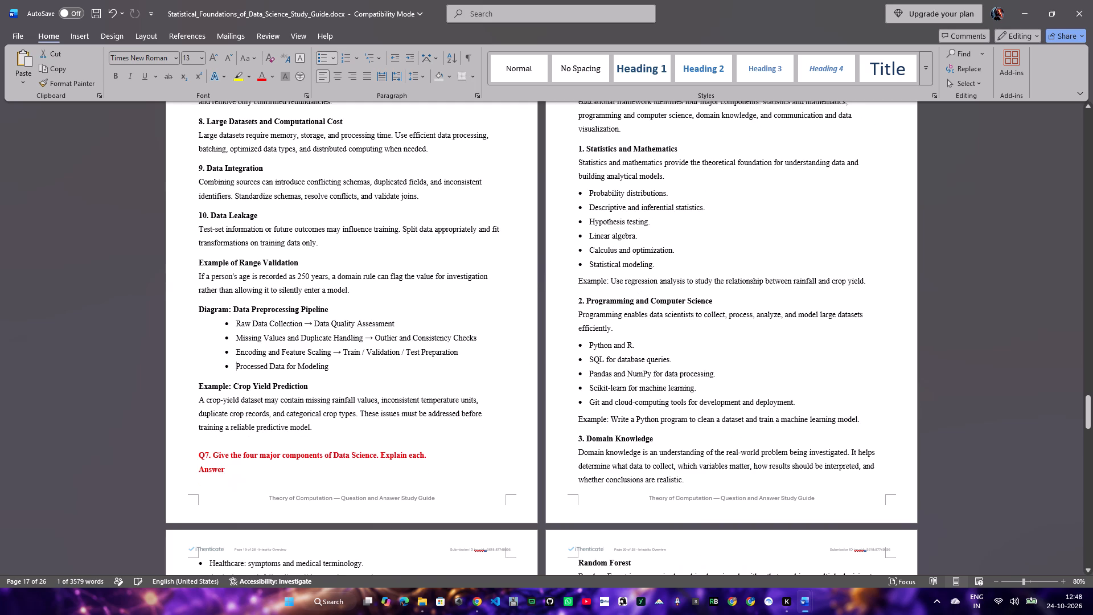
Insert a blank line before the Q7 heading so the question starts on the next page.
click(198, 451)
key(Return)
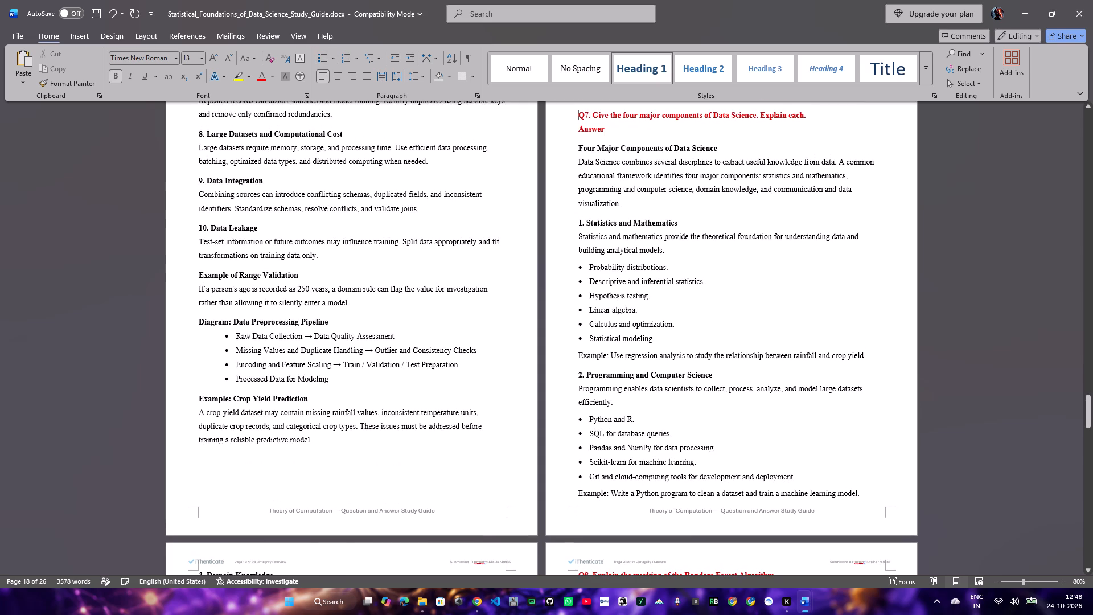
Colour the Q5 heading about Machine Learning problems that Unsupervised Learning can help with red.
scroll(264, 399, up, 20)
scroll(264, 399, up, 8)
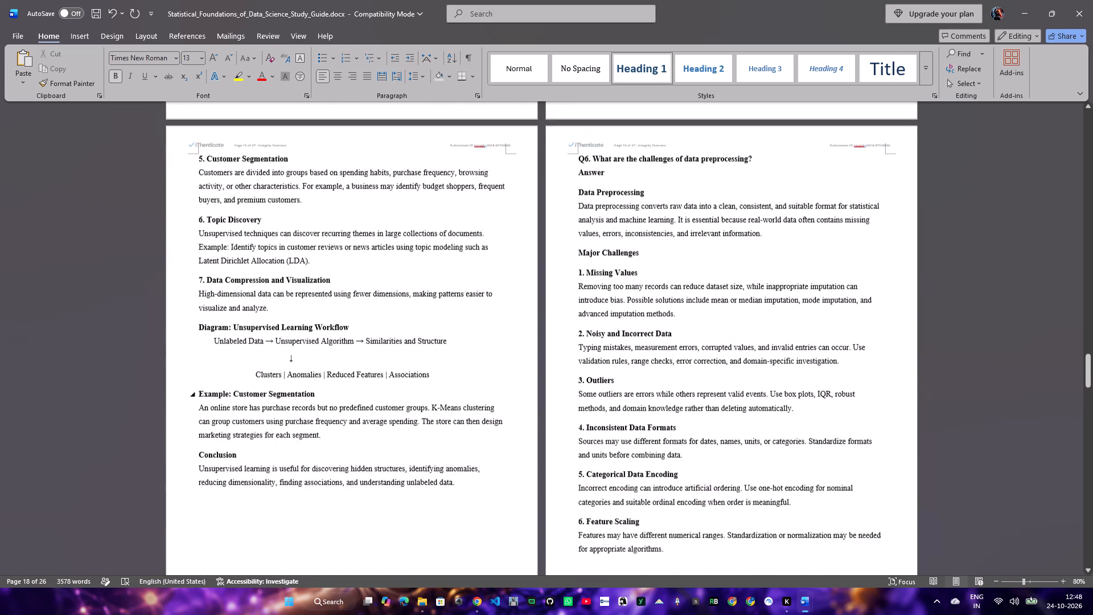
scroll(363, 379, up, 9)
scroll(628, 297, up, 15)
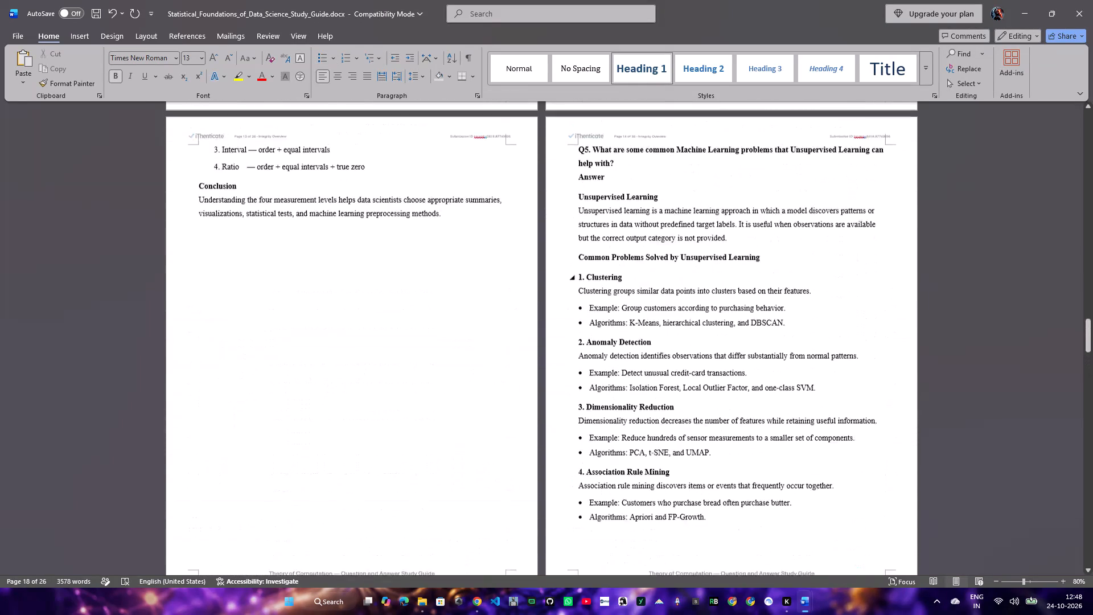
scroll(628, 296, up, 5)
drag(624, 294, 568, 275)
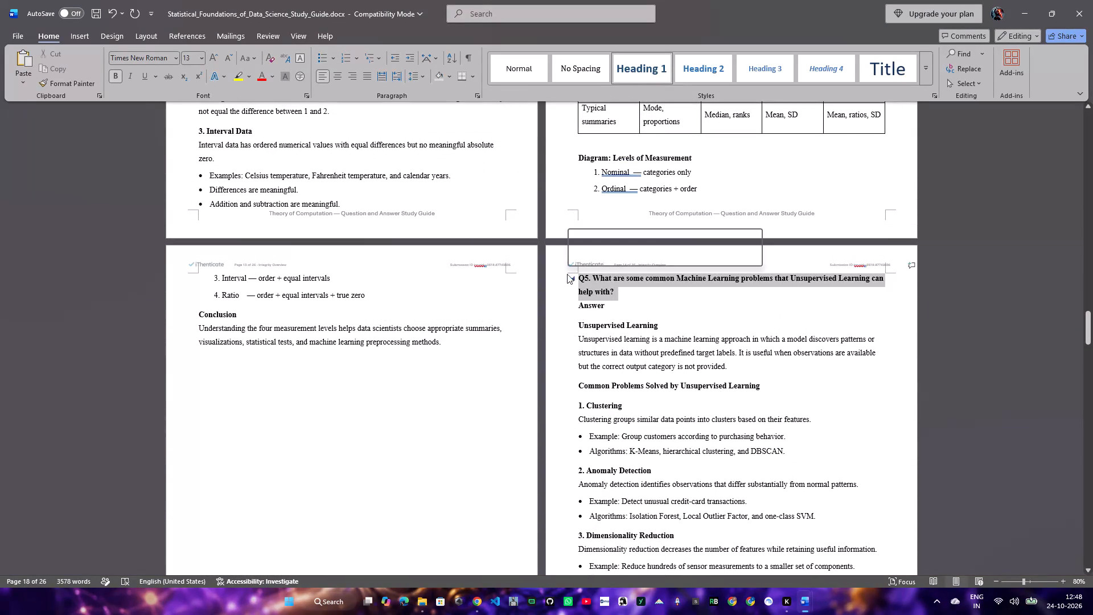
click(641, 255)
click(652, 310)
Colour the Q6 heading about the challenges of data preprocessing red.
scroll(651, 309, down, 19)
click(750, 371)
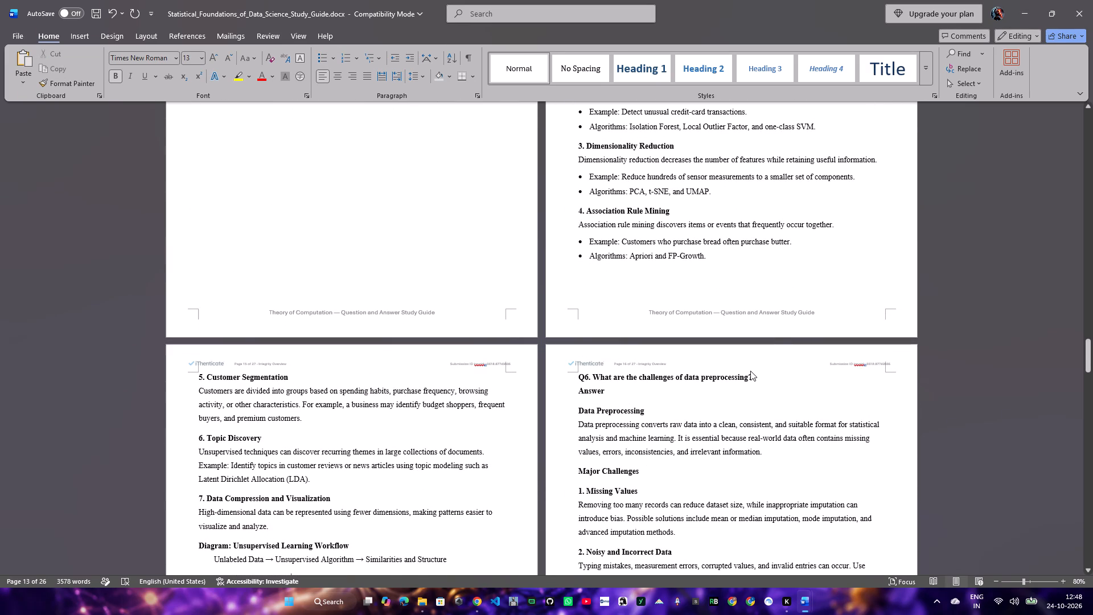
click(759, 375)
drag(759, 375, 584, 371)
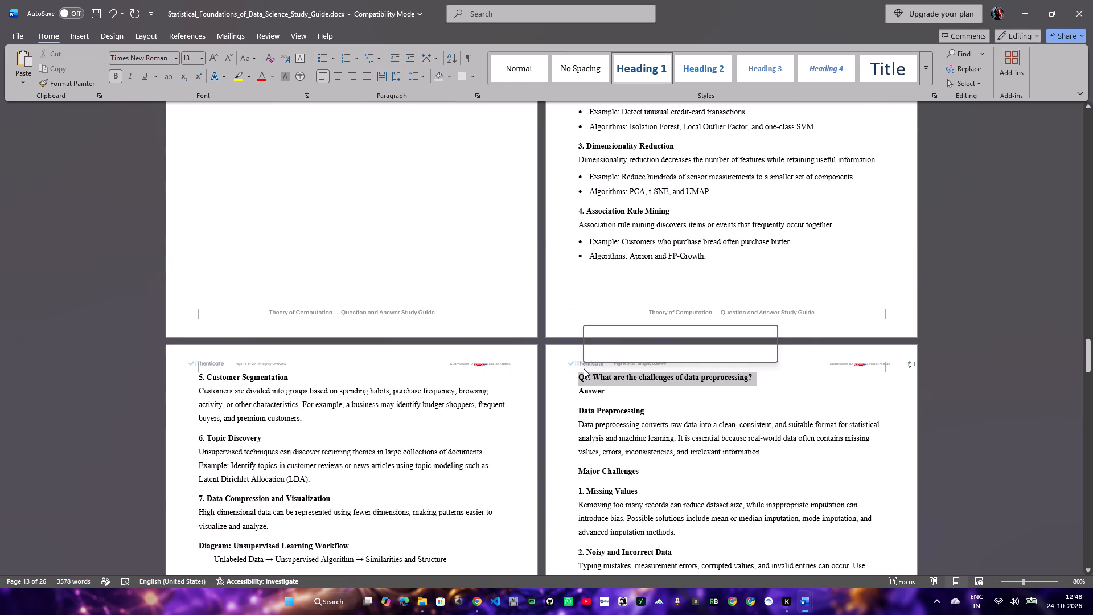
click(658, 352)
Replace the dashes after Ratio and Interval in the Levels of Measurement diagram with spaced colons.
scroll(441, 384, down, 11)
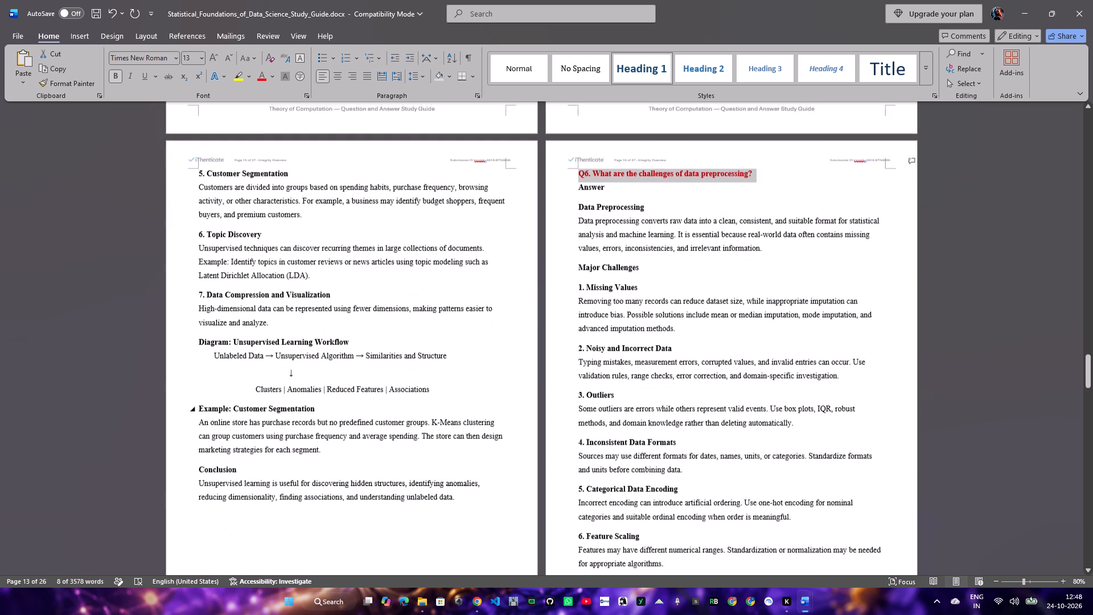
scroll(369, 354, down, 15)
scroll(944, 367, up, 4)
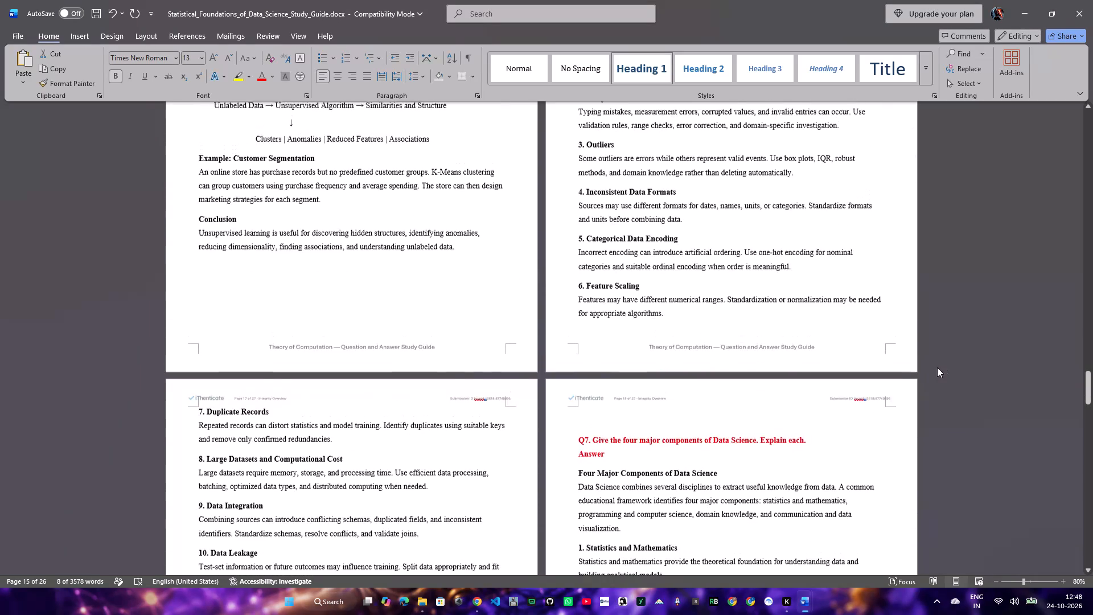
scroll(900, 374, up, 20)
scroll(900, 374, up, 20)
scroll(900, 374, up, 5)
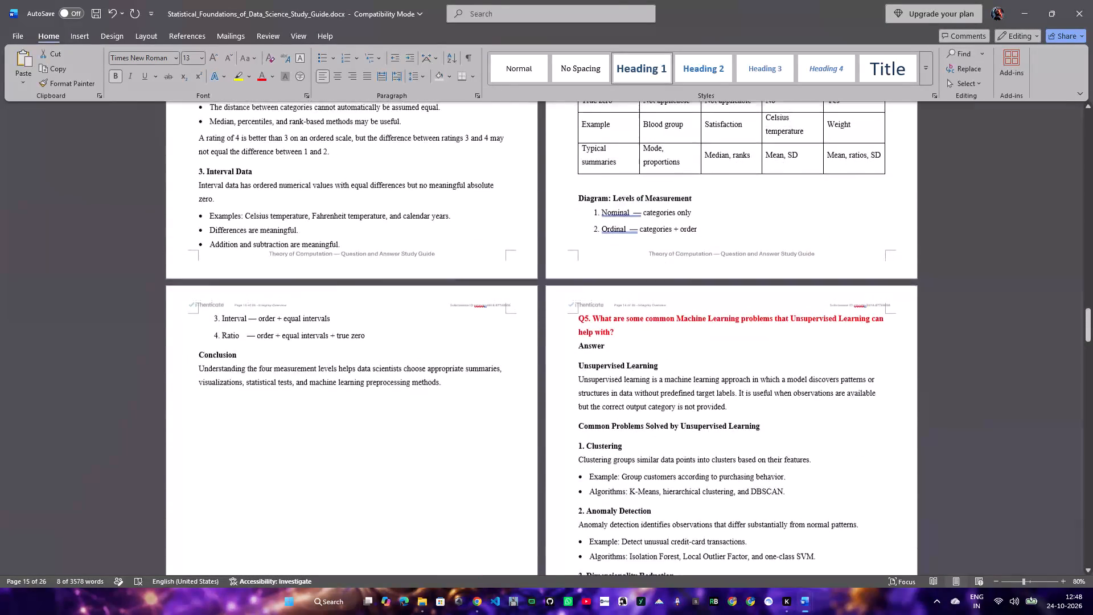
scroll(892, 355, up, 2)
scroll(605, 403, up, 1)
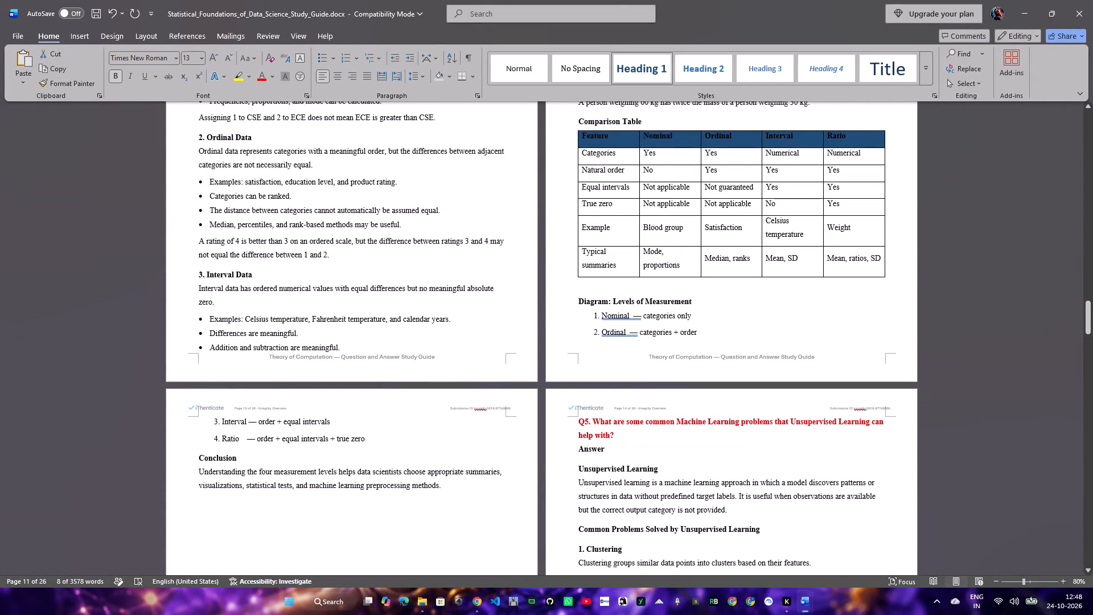
drag(257, 439, 243, 439)
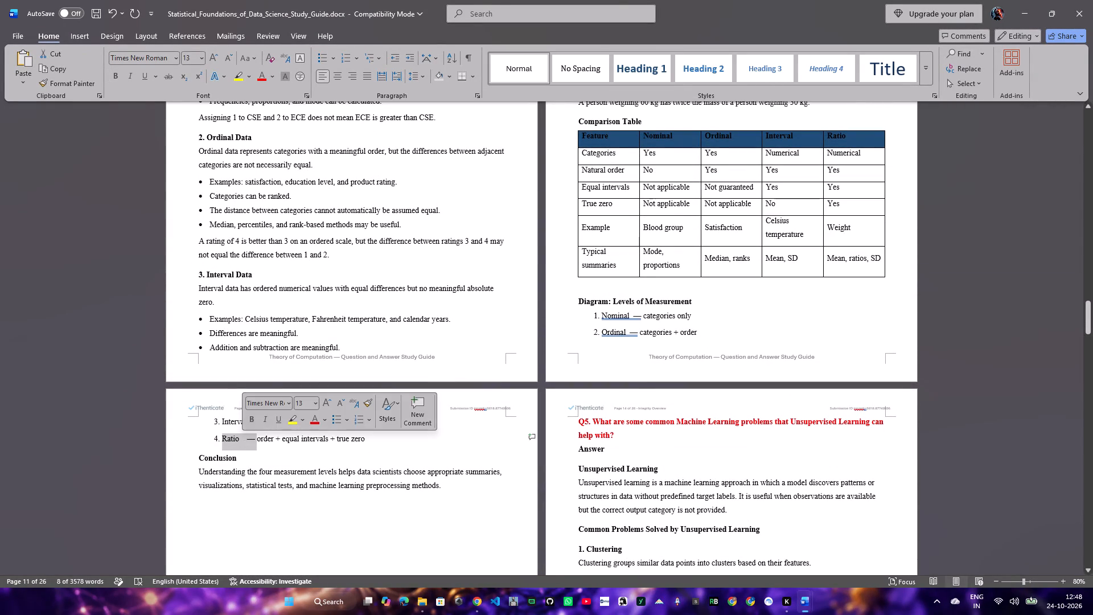
click(258, 438)
click(253, 438)
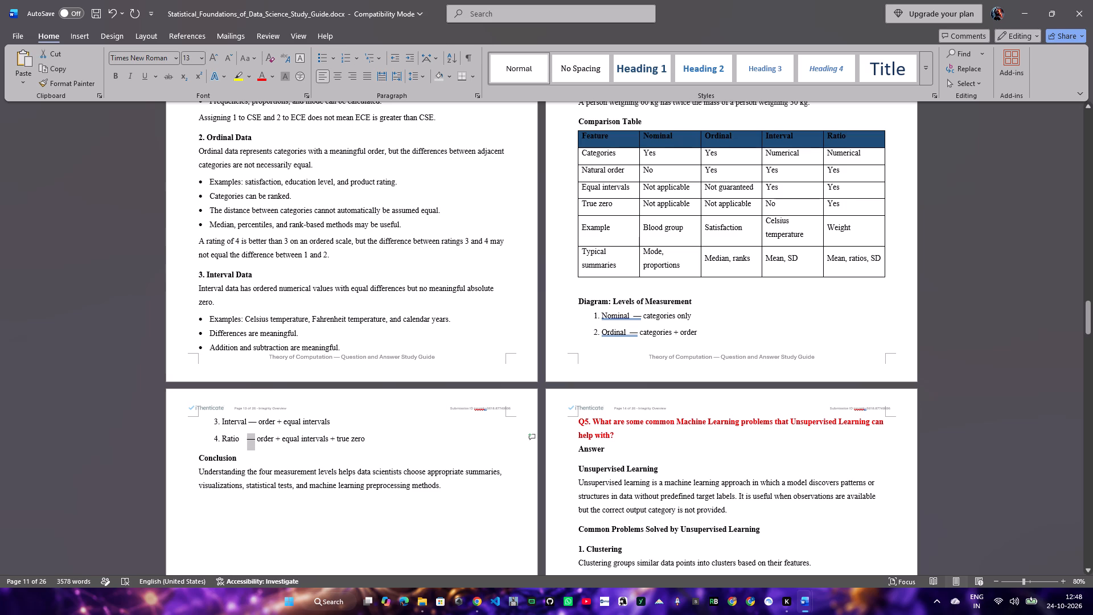
key(shift+colon)
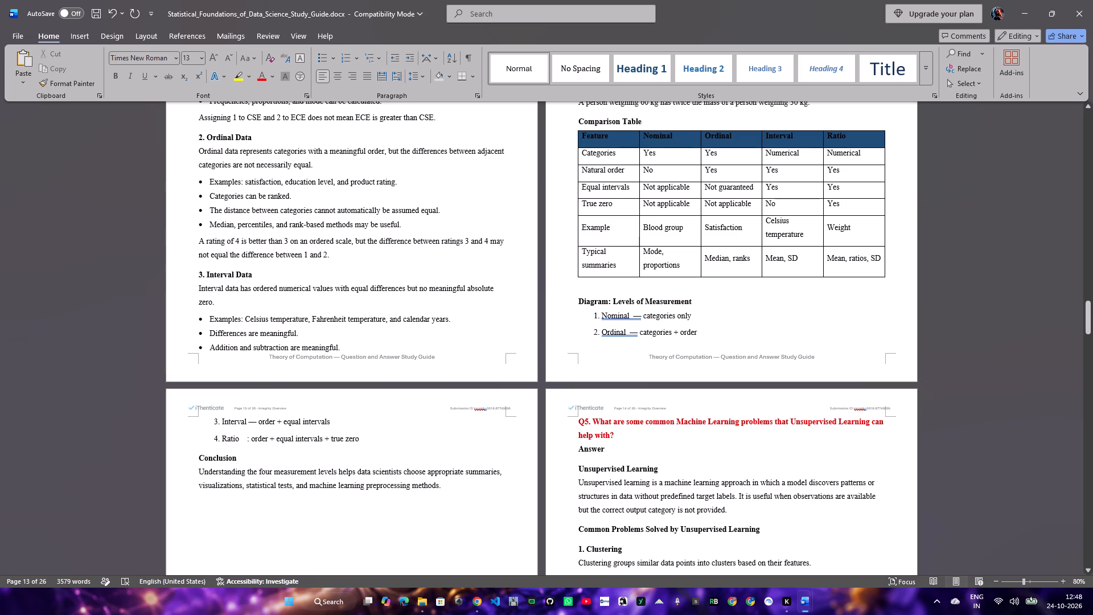
key(space)
scroll(349, 181, up, 1)
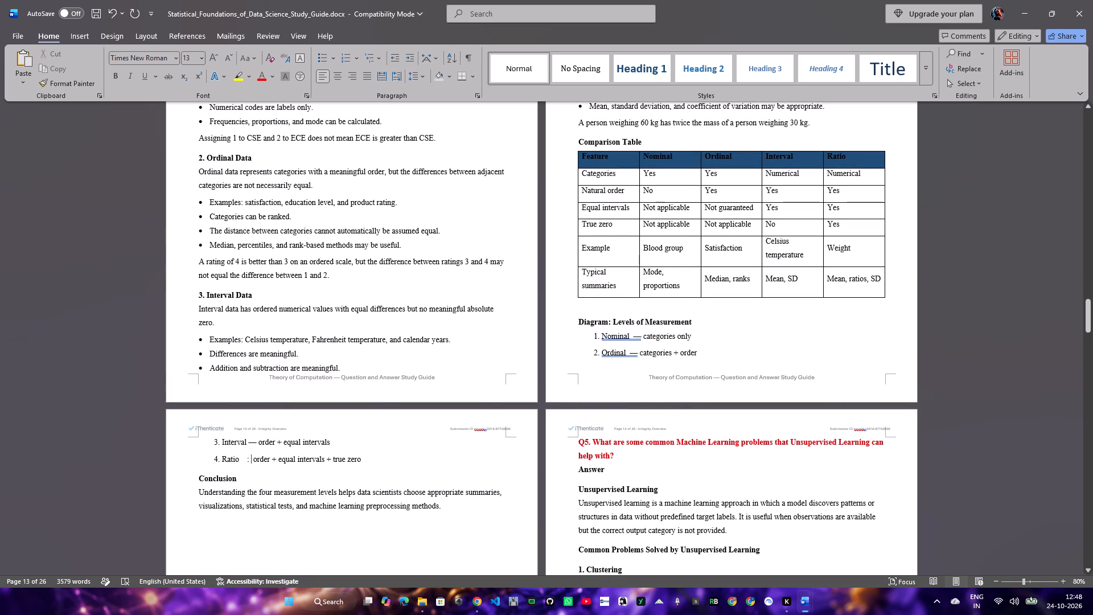
drag(256, 440, 245, 442)
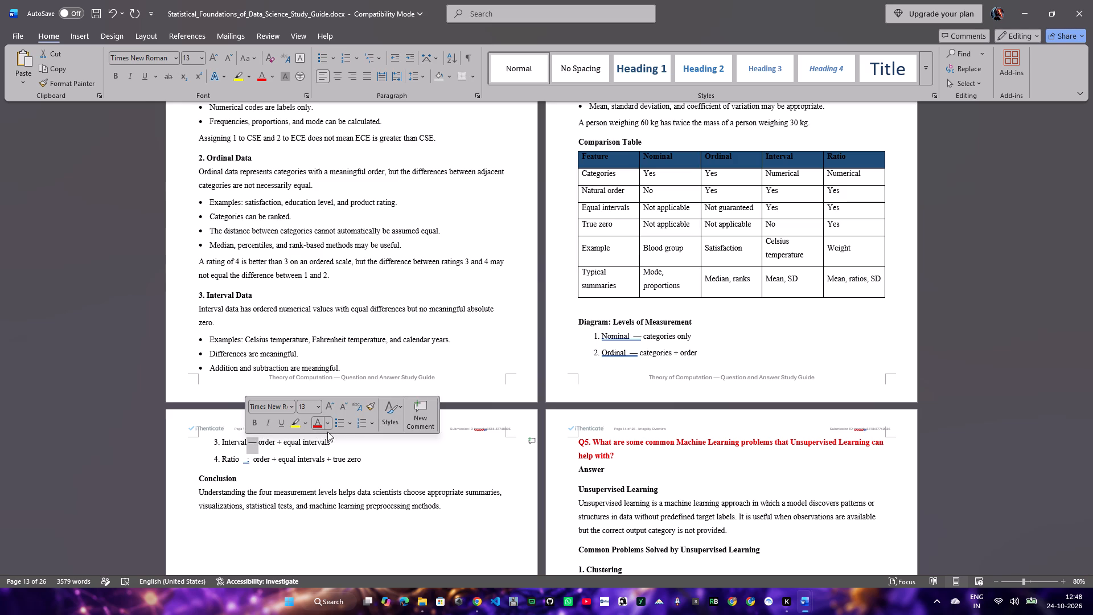
key(shift+colon)
key(Left)
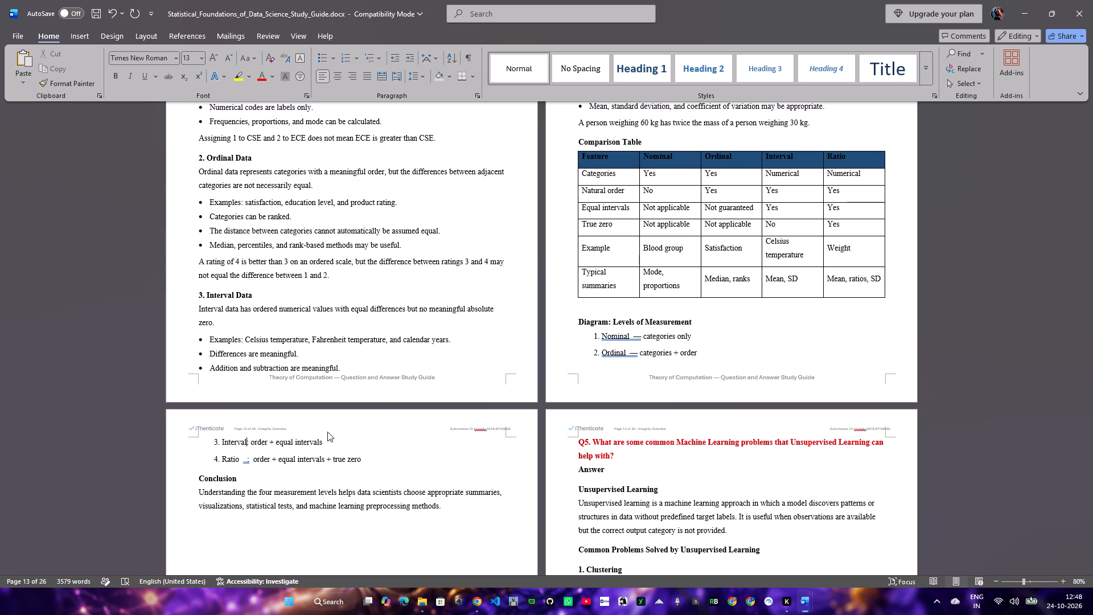
key(space)
key(Right)
Replace the dashes after Nominal and Ordinal in the Levels of Measurement diagram with colons.
double_click(636, 340)
key(shift+colon)
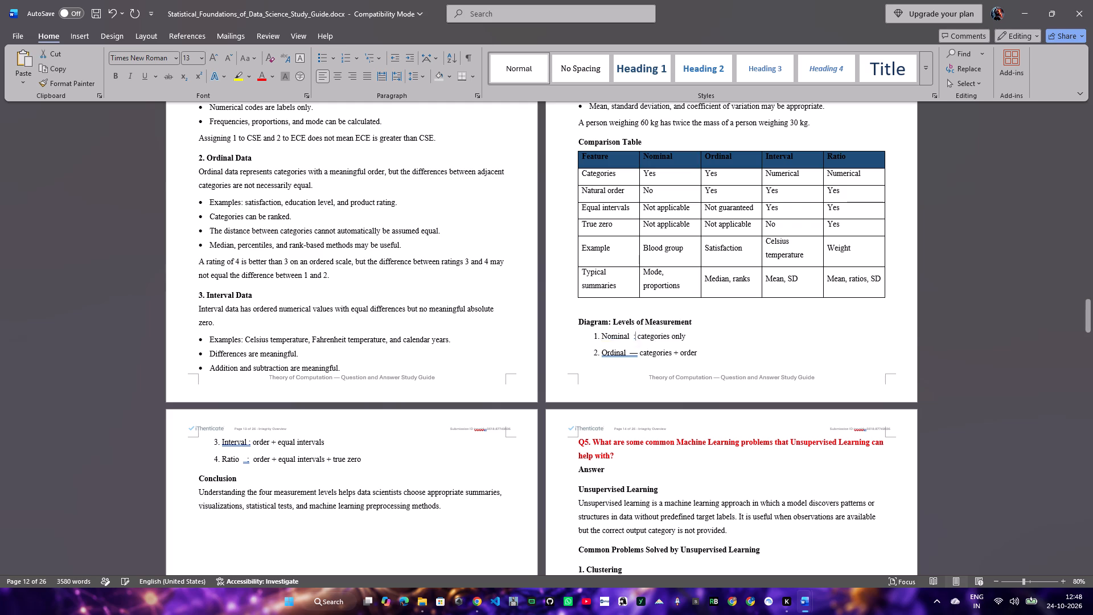
double_click(632, 355)
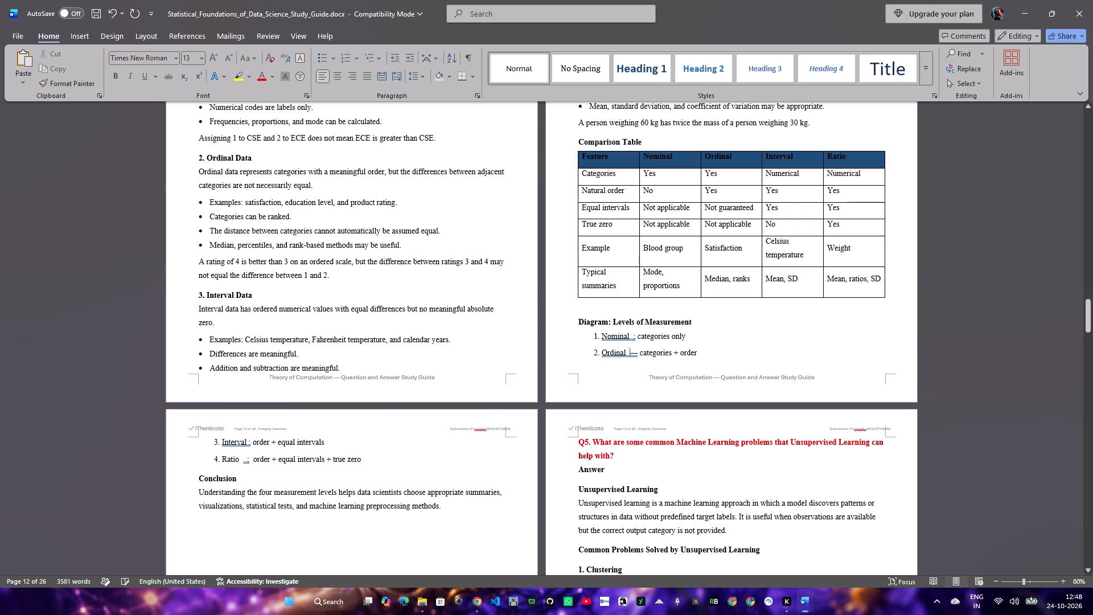
key(shift+colon)
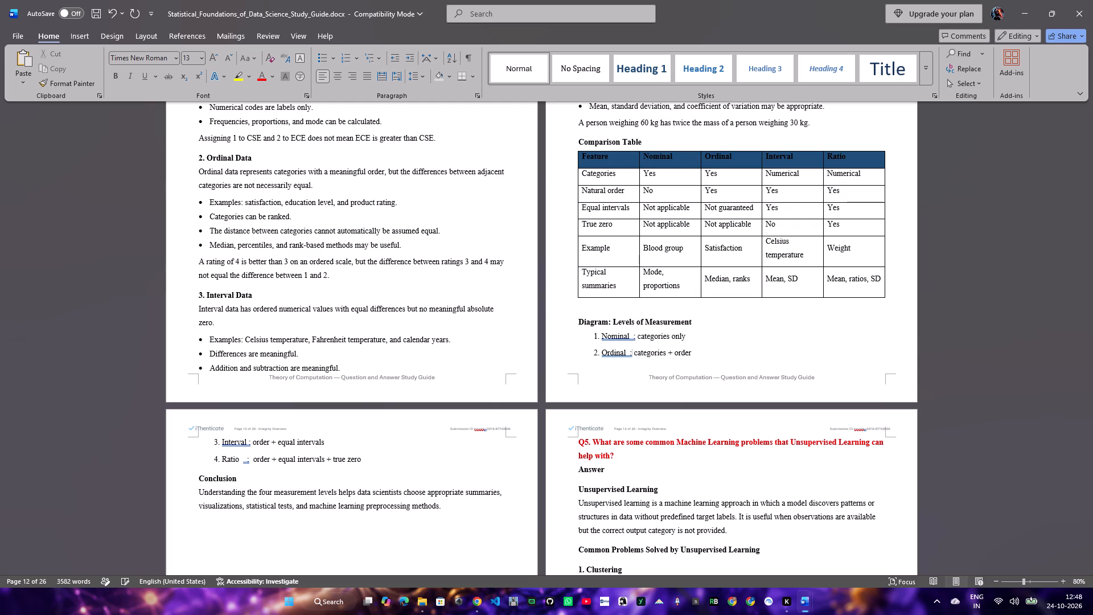
Shade the header row of the Q4 Comparison Table light grey.
scroll(365, 297, up, 5)
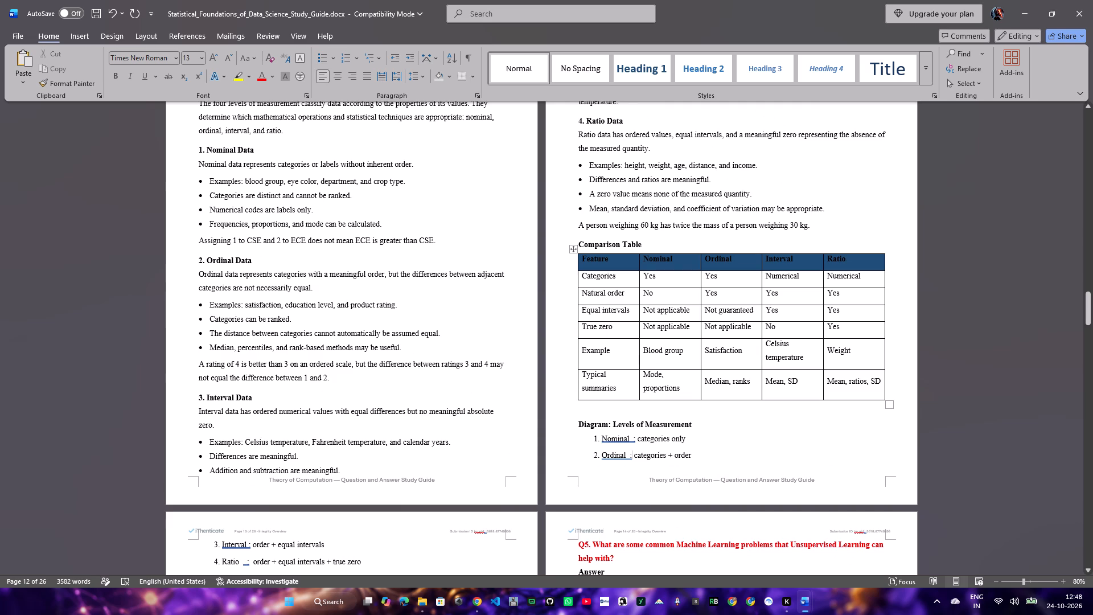
drag(873, 261, 553, 259)
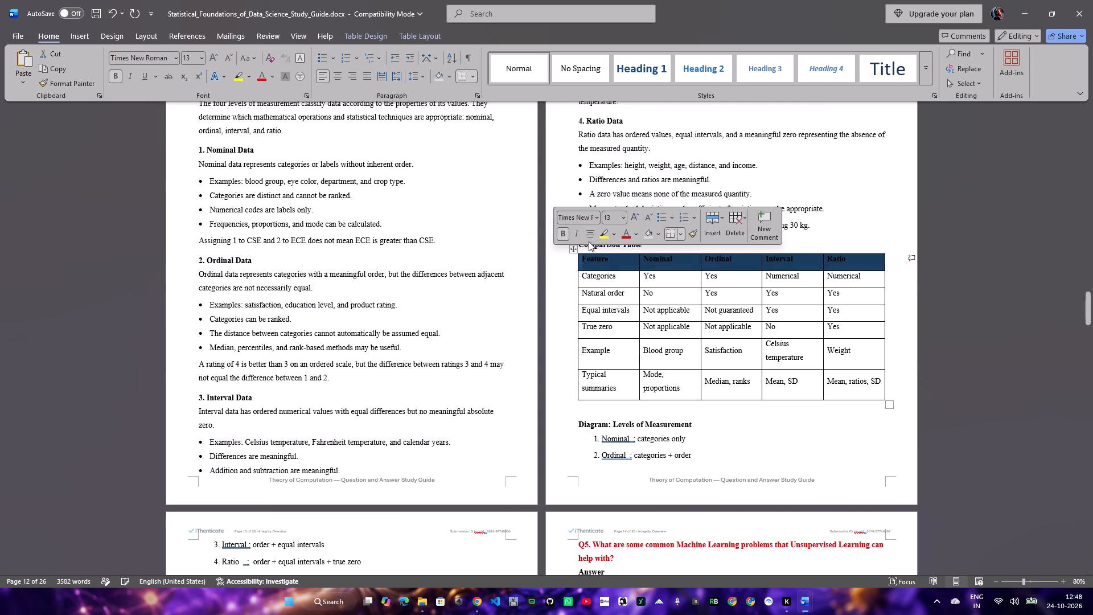
click(644, 237)
click(820, 231)
Turn all lines of the Data Science Modules diagram in the Q3 answer into a bulleted list.
scroll(821, 231, up, 4)
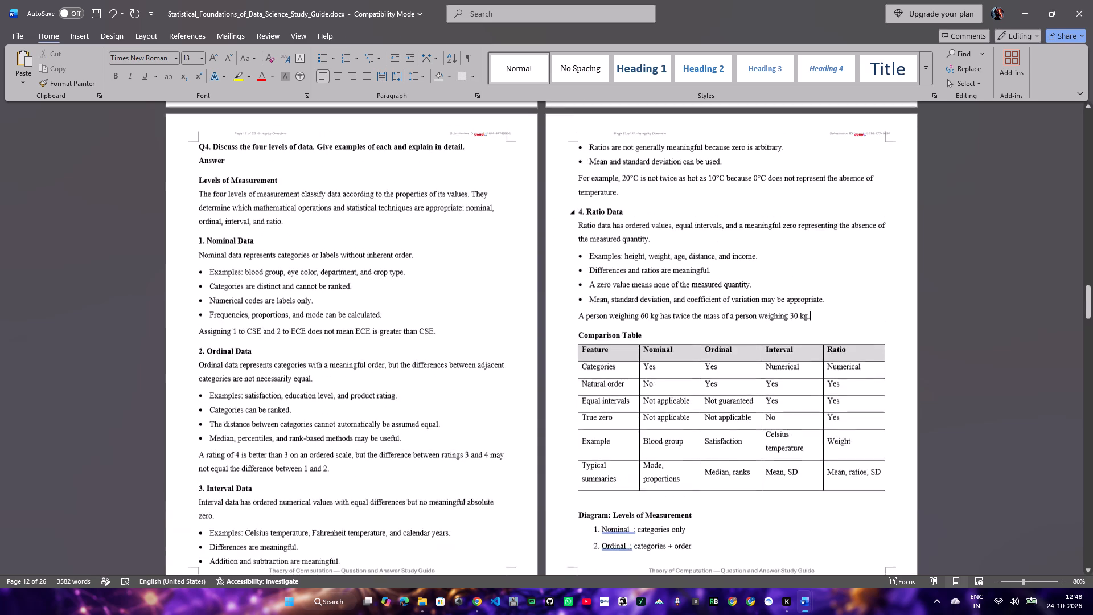
scroll(816, 229, up, 5)
scroll(265, 293, up, 5)
scroll(425, 289, up, 2)
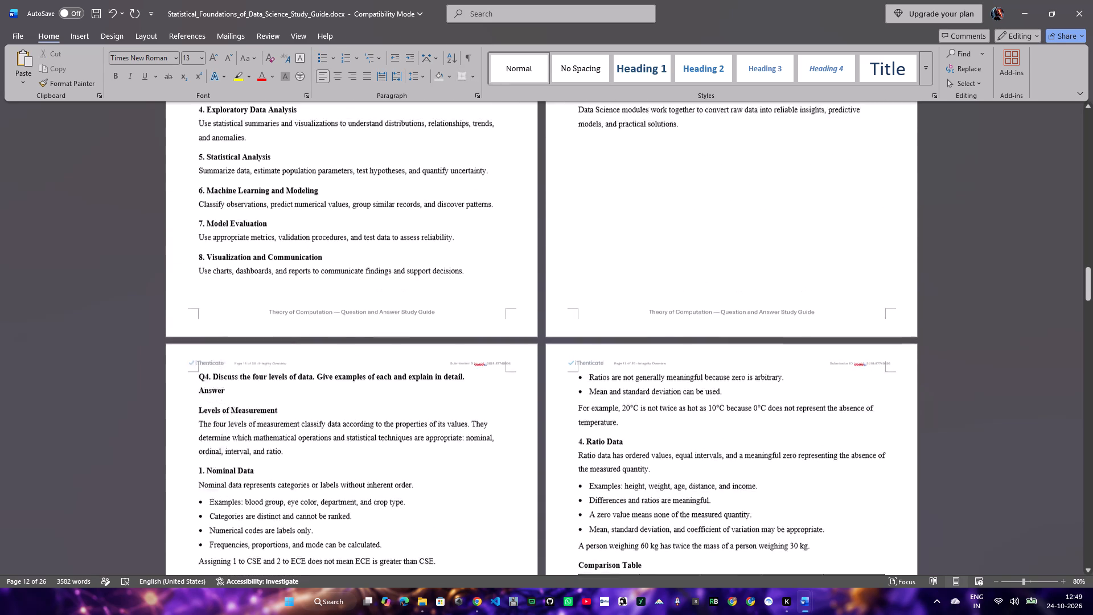
scroll(533, 271, up, 6)
scroll(639, 291, up, 1)
scroll(658, 286, down, 20)
scroll(658, 286, down, 5)
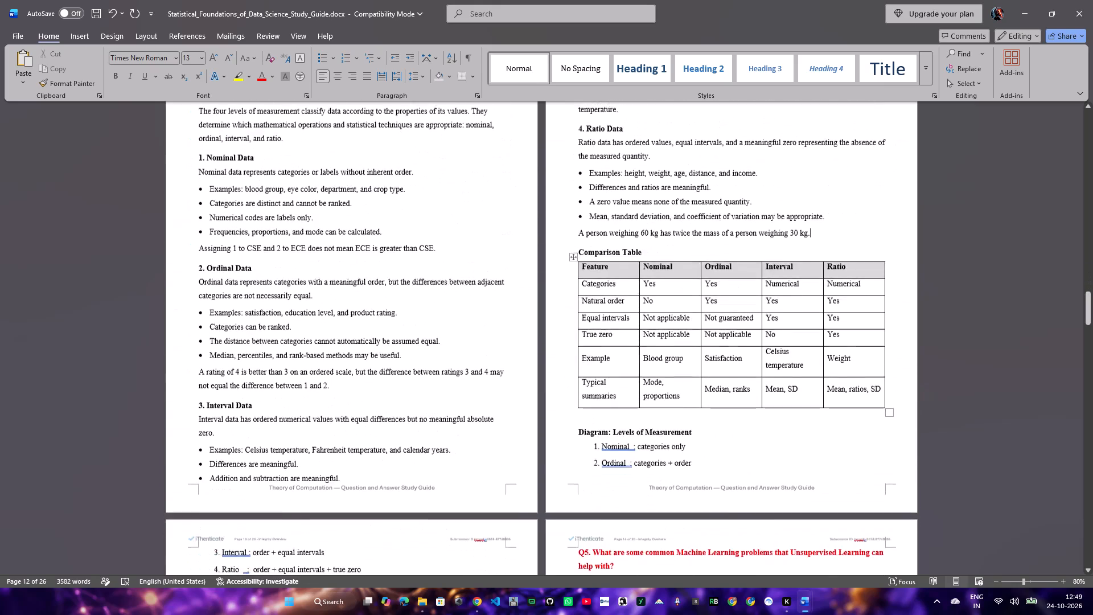
scroll(650, 288, down, 4)
scroll(650, 288, up, 20)
scroll(650, 288, up, 17)
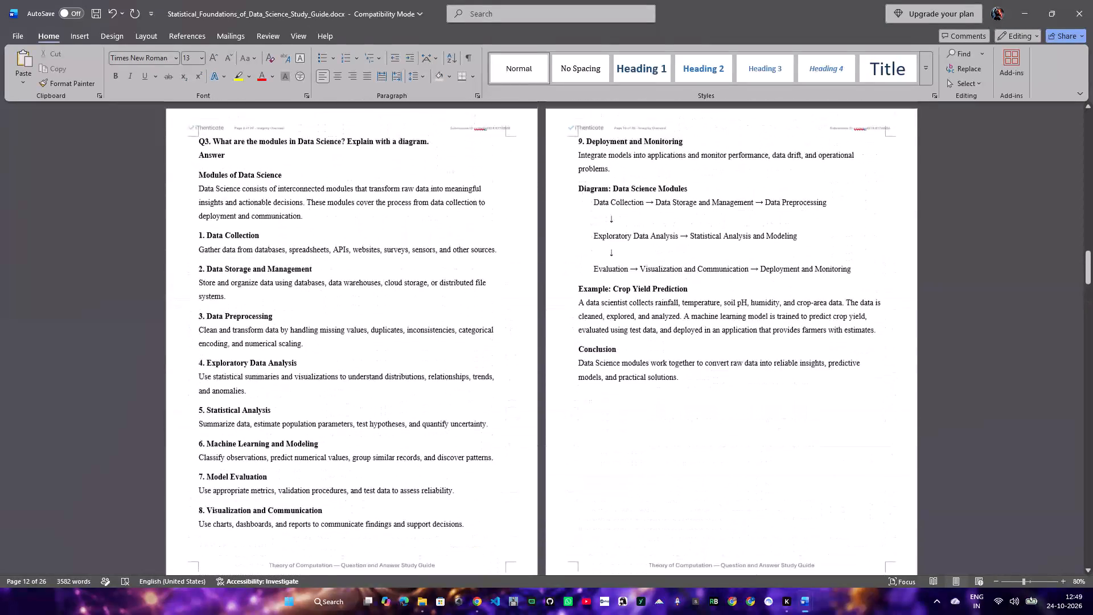
scroll(641, 276, up, 3)
drag(872, 395, 628, 324)
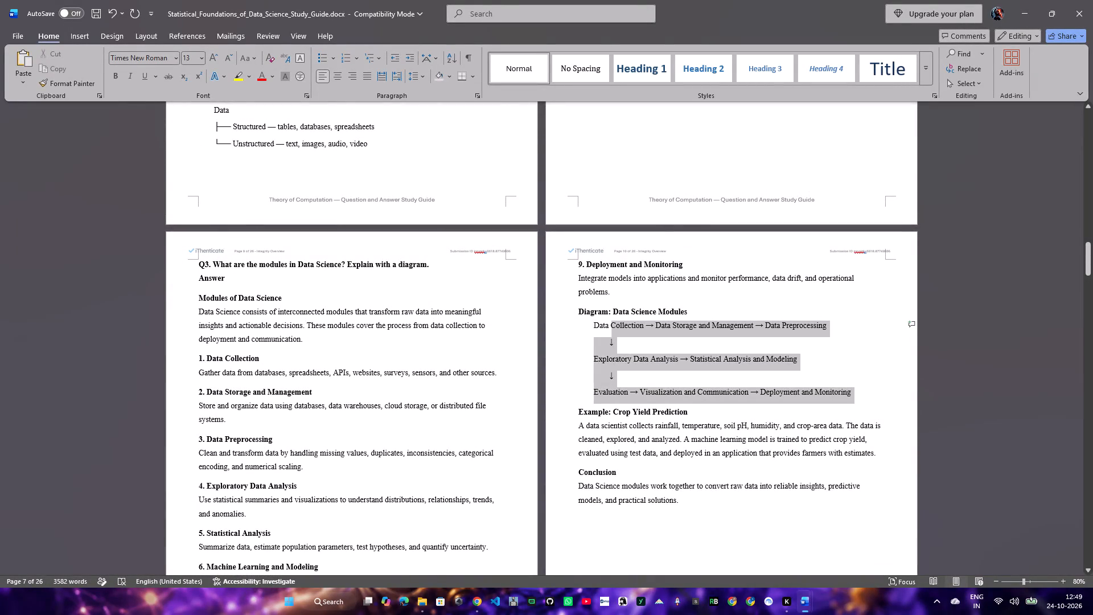
drag(628, 324, 593, 325)
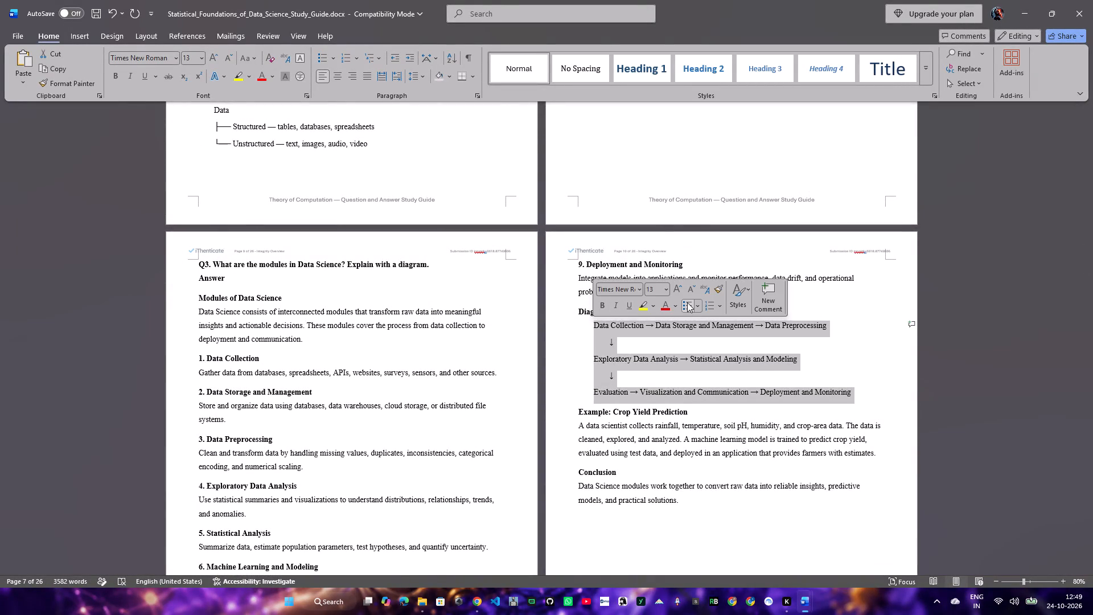
click(687, 302)
Remove the two arrow lines from the bulleted Data Science Modules diagram, keeping its three text lines as bullets.
click(641, 338)
drag(643, 337, 602, 333)
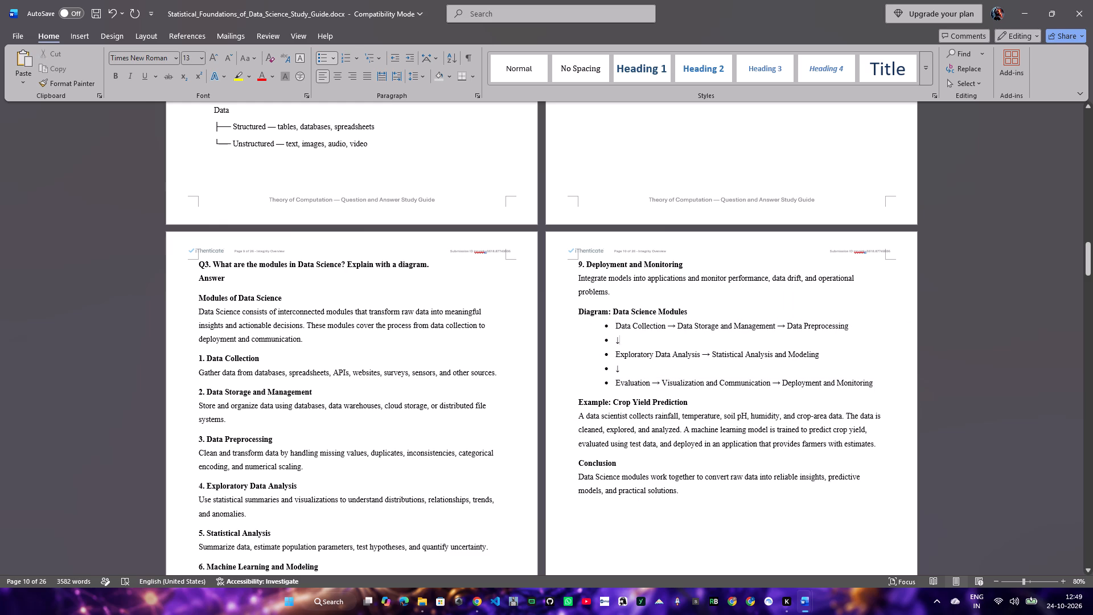
drag(602, 333, 597, 339)
key(BackSpace)
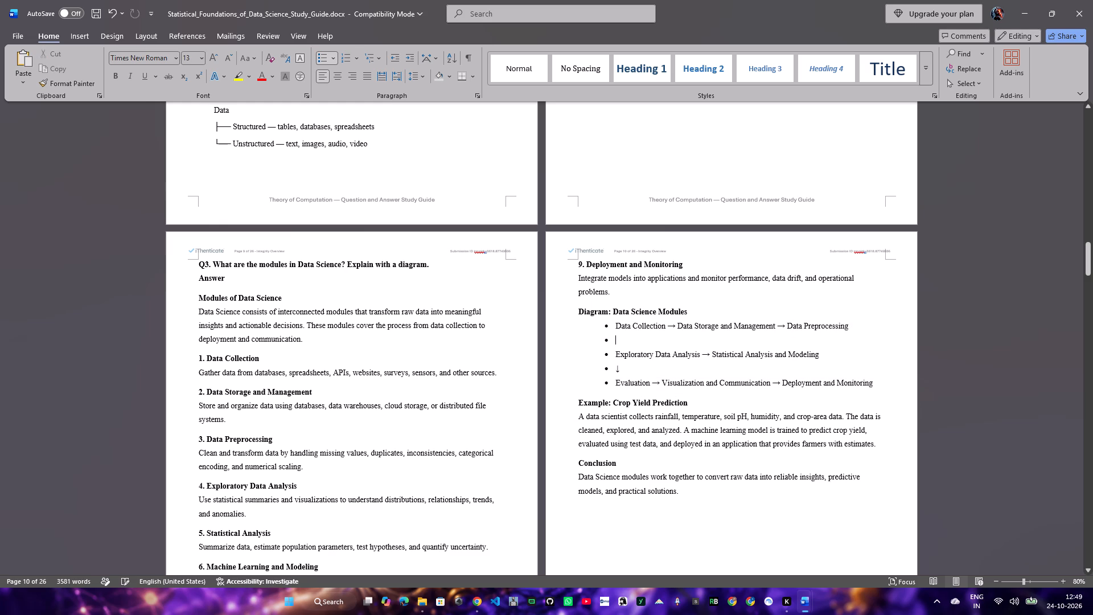
key(BackSpace)
key(BackSpace)
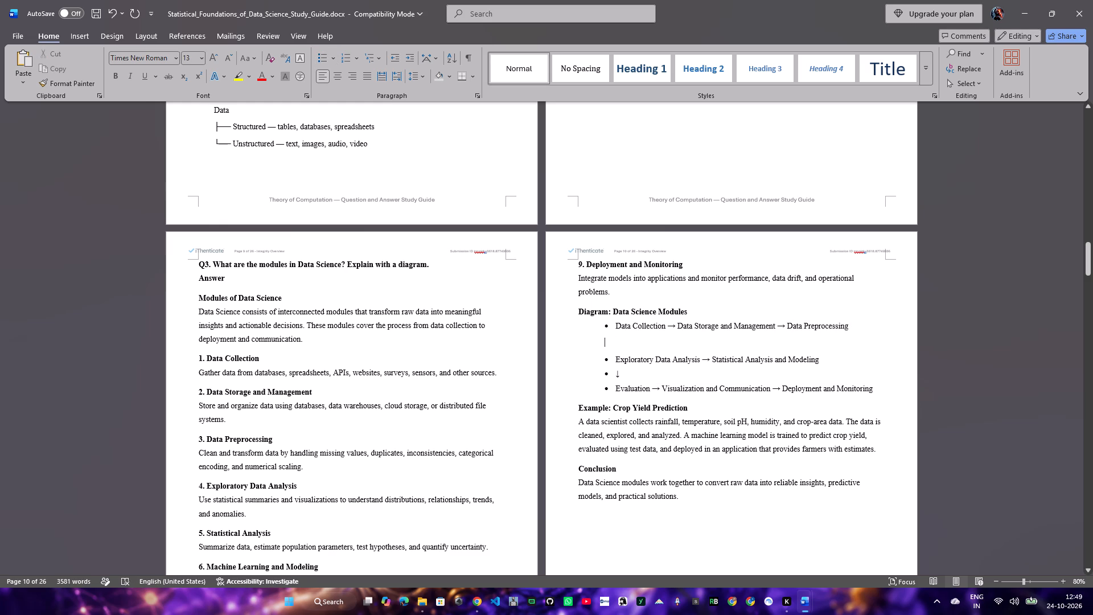
key(BackSpace)
key(BackSpace)
drag(630, 354, 601, 352)
key(BackSpace)
key(BackSpace)
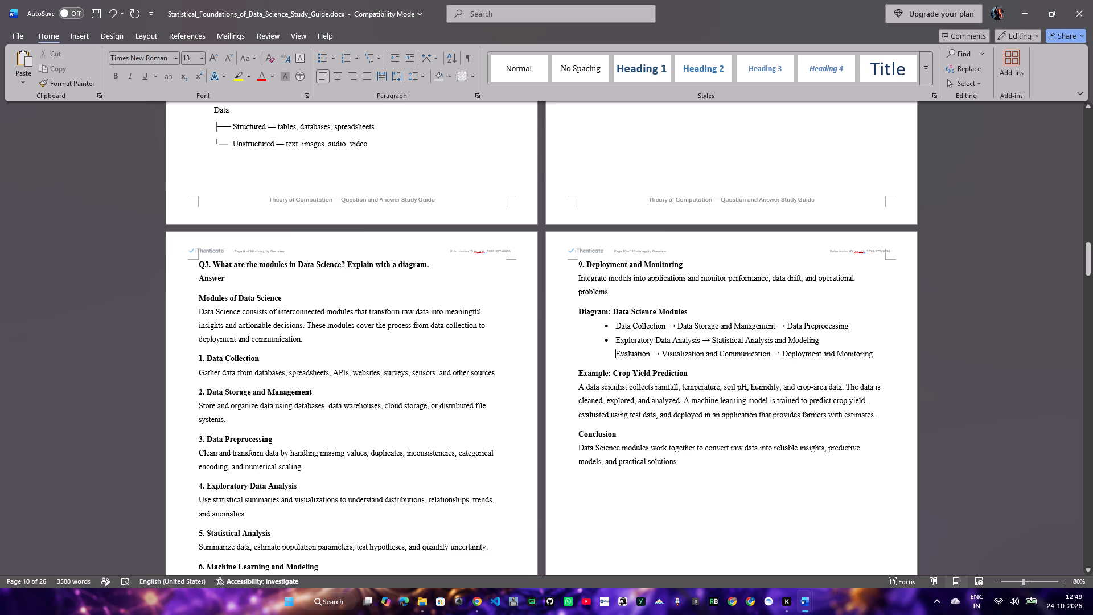
key(ctrl+z)
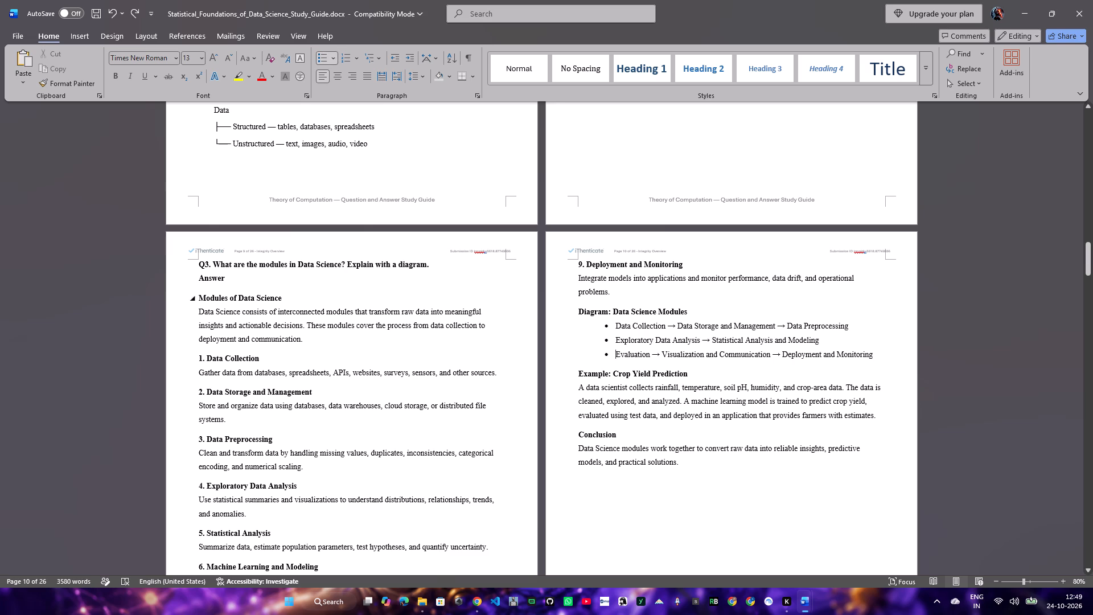
Shade the header row of the Structured Data Example table light grey.
scroll(528, 302, up, 11)
scroll(482, 438, up, 6)
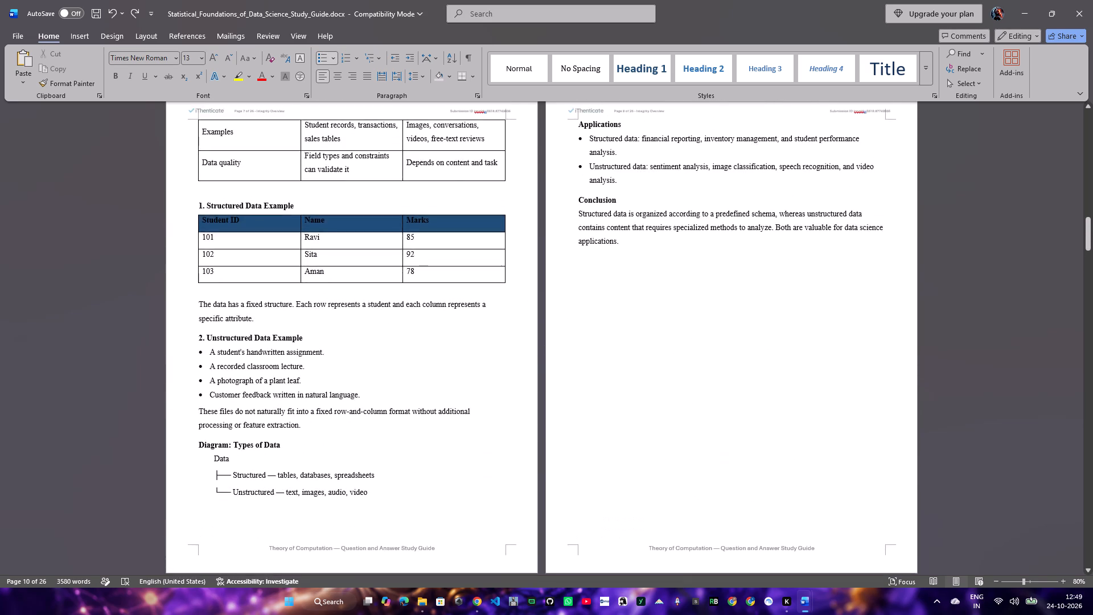
scroll(614, 369, up, 5)
drag(463, 323, 215, 326)
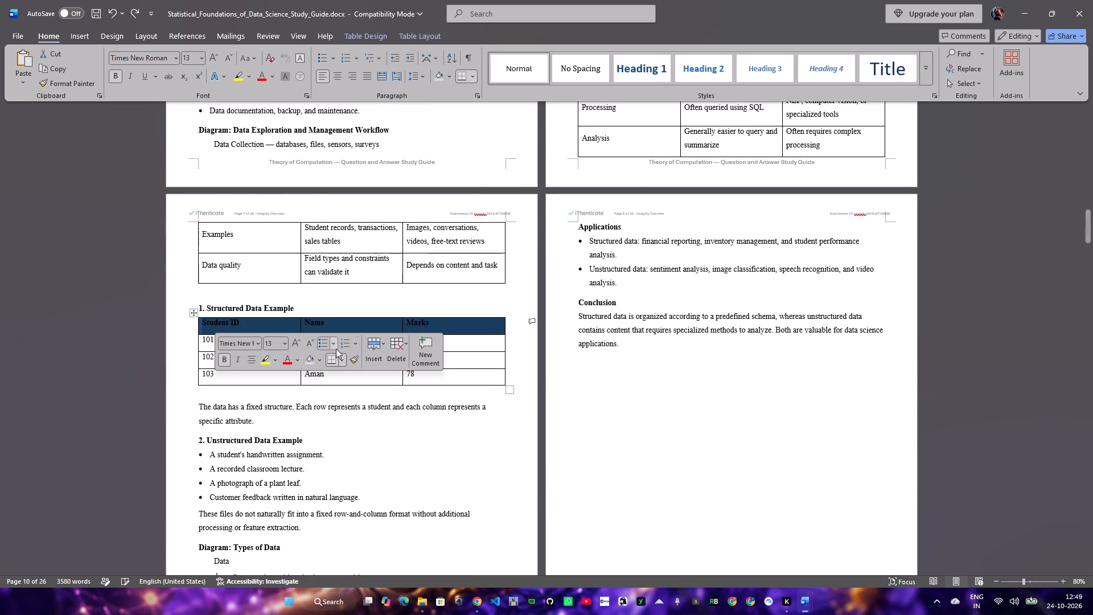
click(306, 360)
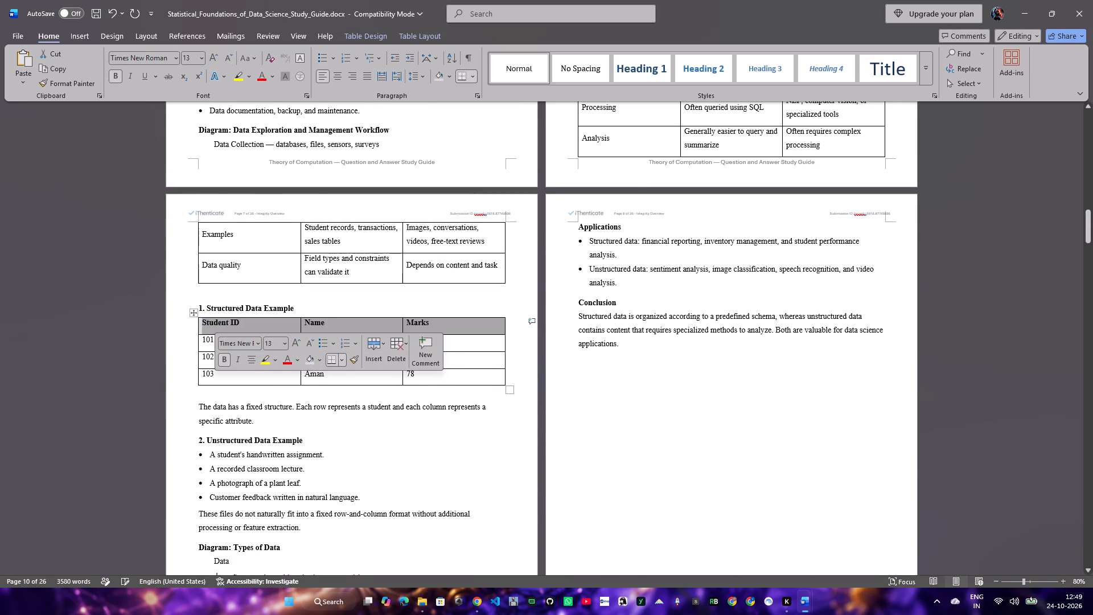
click(432, 297)
Shade the header row of the Differences table in the Q2 answer light grey.
scroll(432, 296, up, 11)
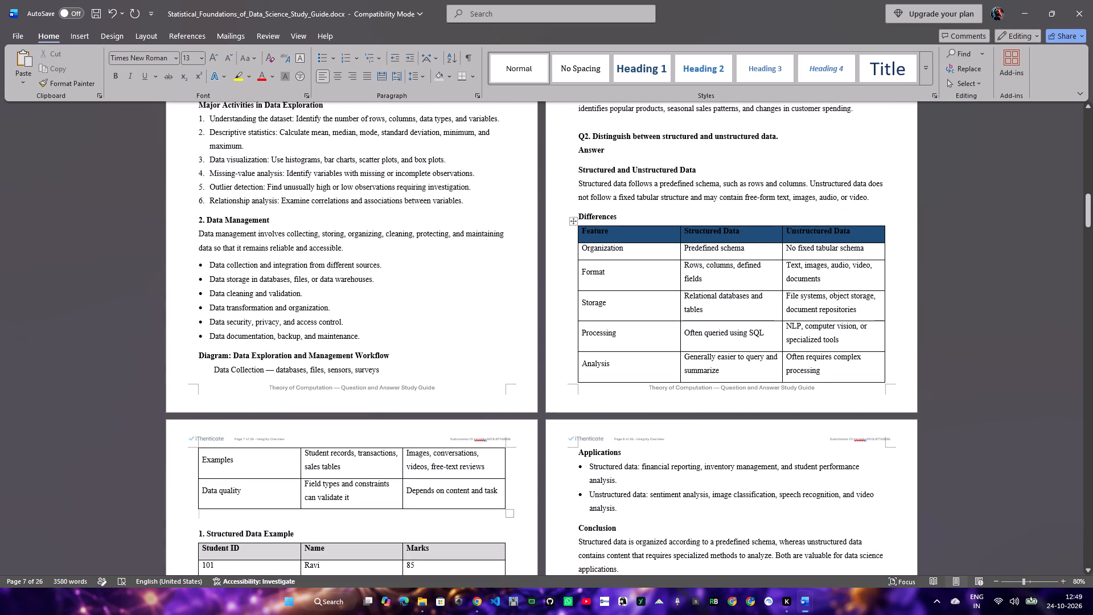
drag(861, 233, 566, 227)
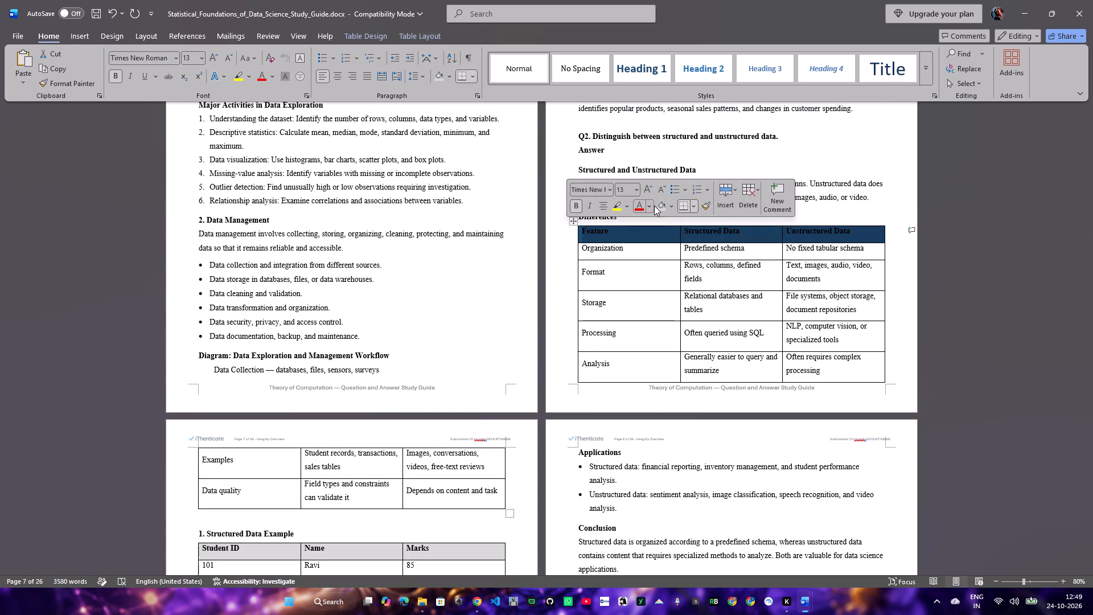
click(661, 208)
Colour the Q2 question heading red from its start through the word "unstructured".
scroll(620, 291, up, 11)
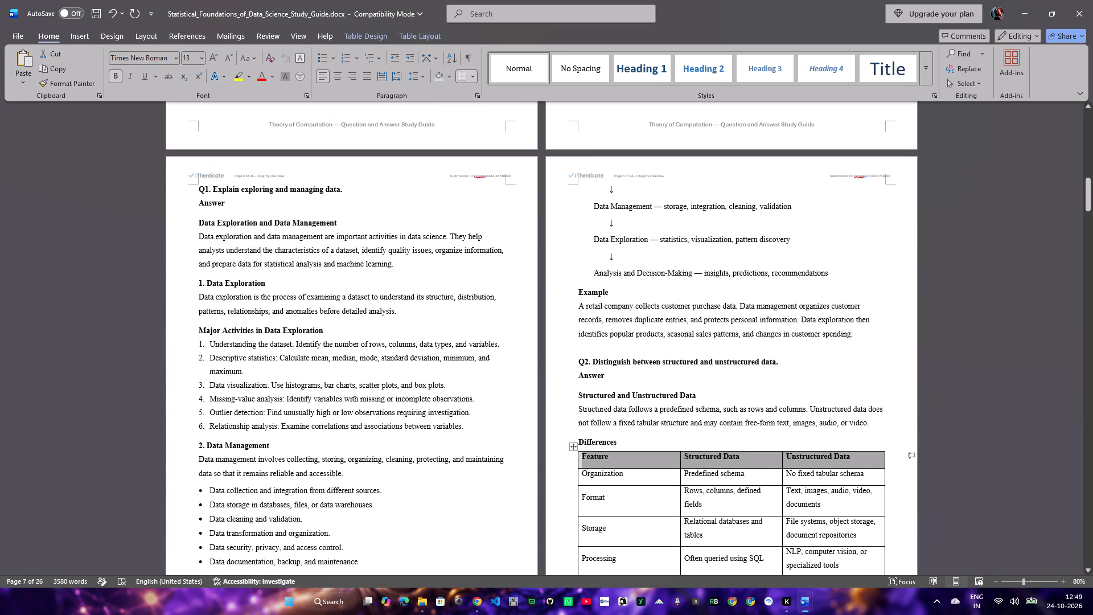
drag(757, 360, 582, 362)
click(650, 343)
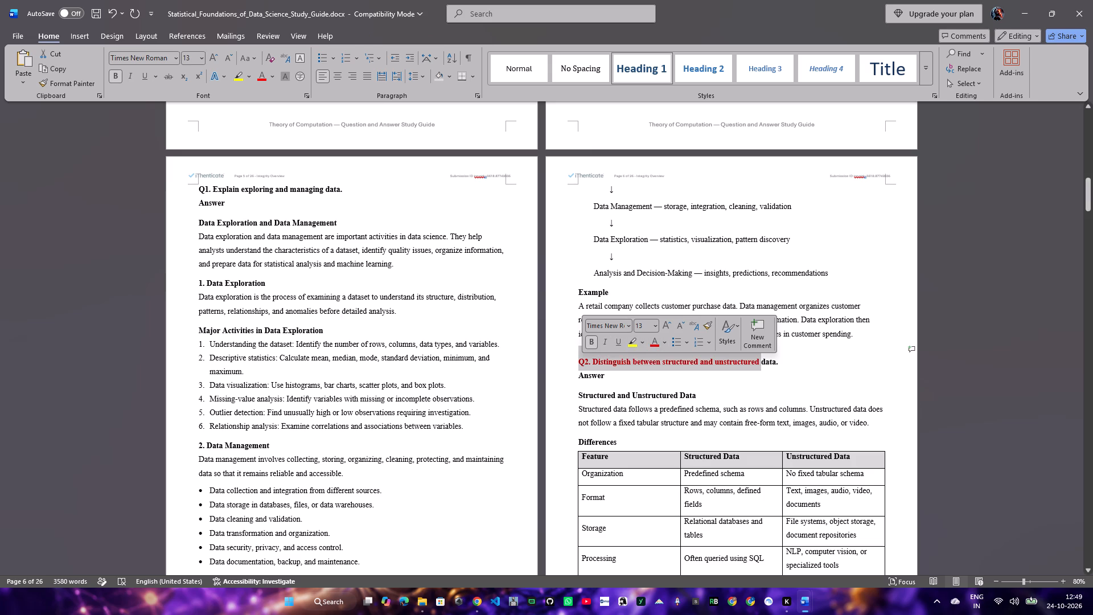
Add an unbulleted blank line after the Data Management list so the Data Exploration and Management Workflow diagram heading moves to the next page.
drag(839, 269, 592, 188)
scroll(245, 379, down, 6)
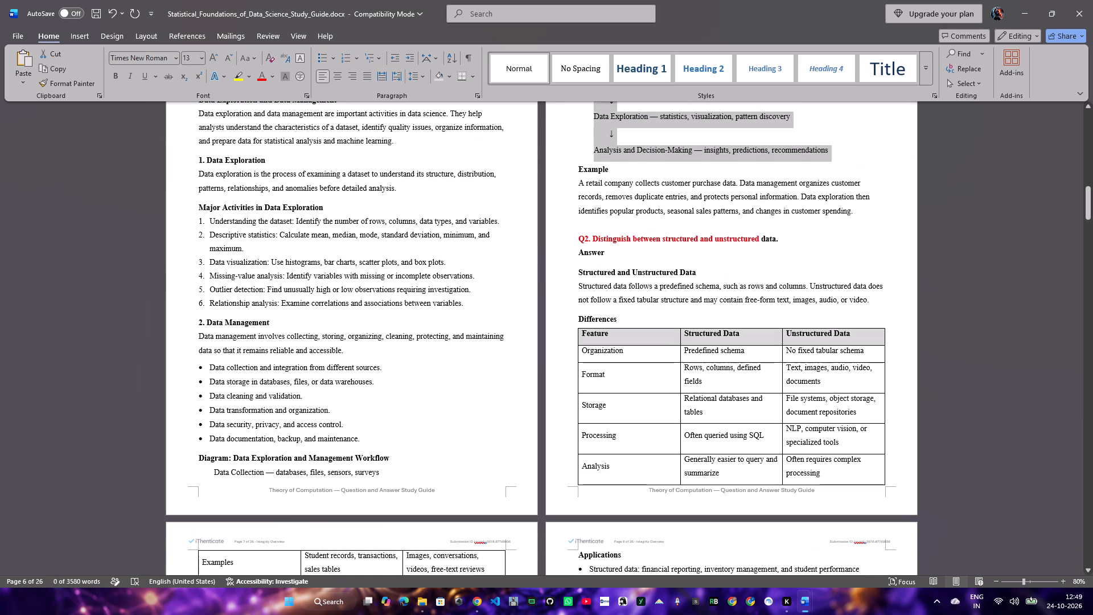
click(219, 449)
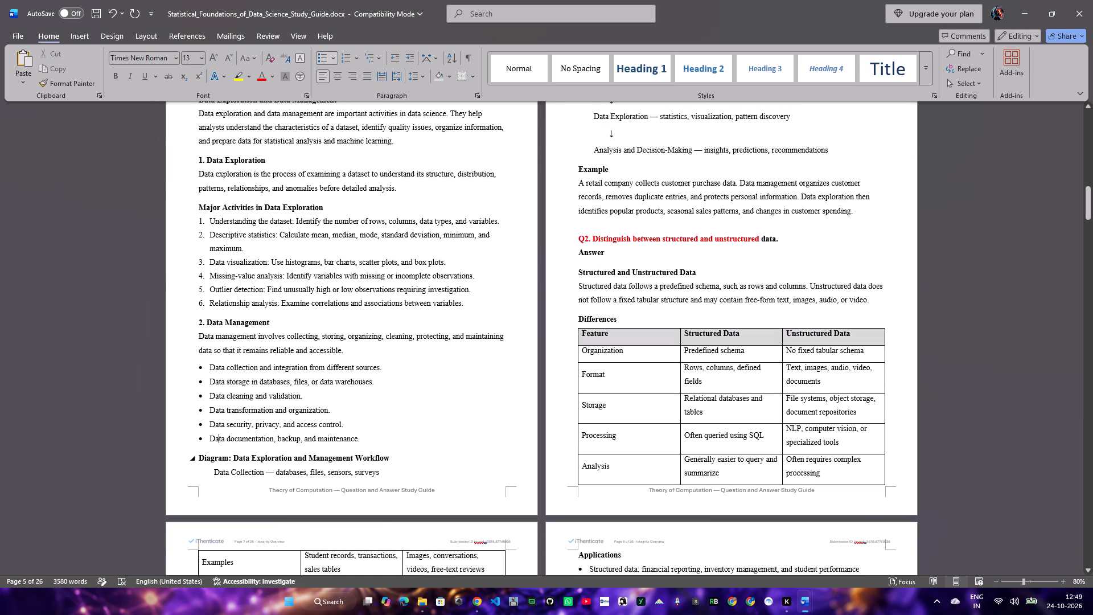
click(207, 453)
click(373, 445)
key(Return)
key(BackSpace)
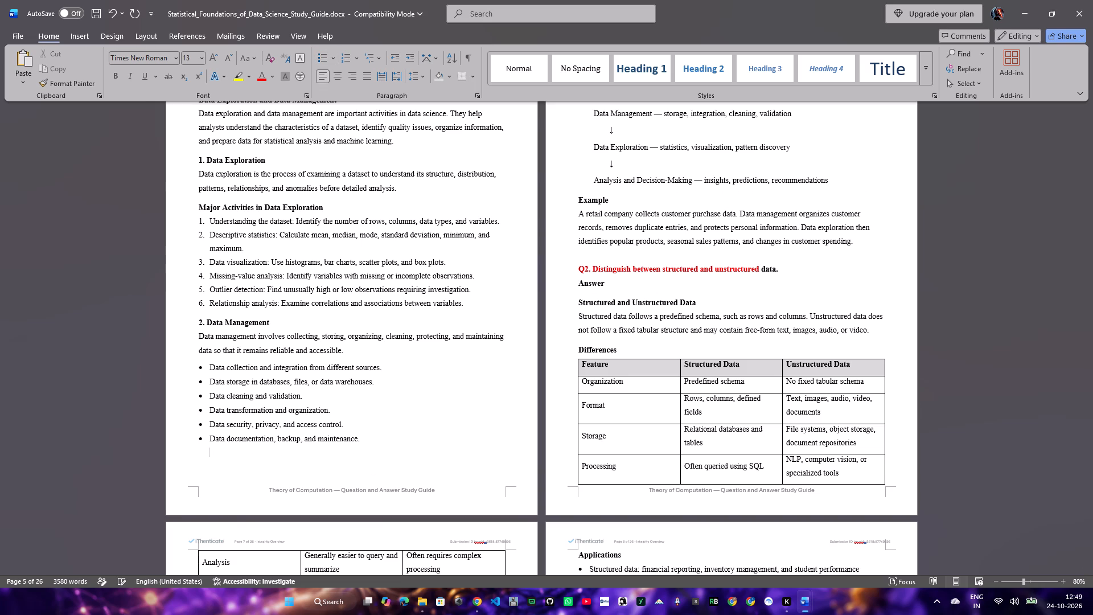
Colour the remaining end of the Q2 question heading red.
scroll(483, 416, up, 3)
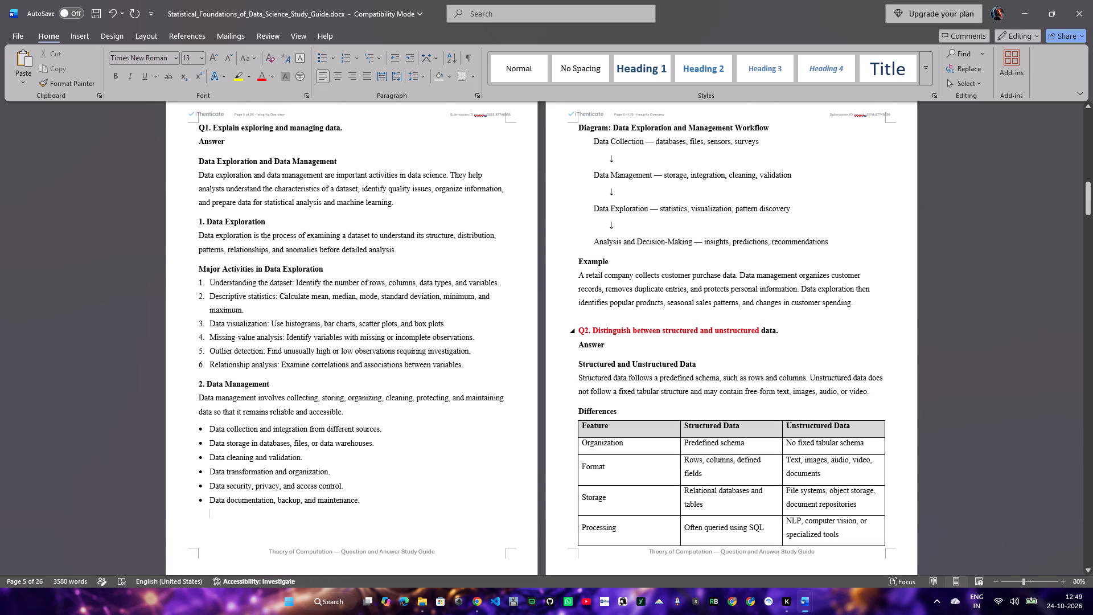
drag(787, 328, 709, 337)
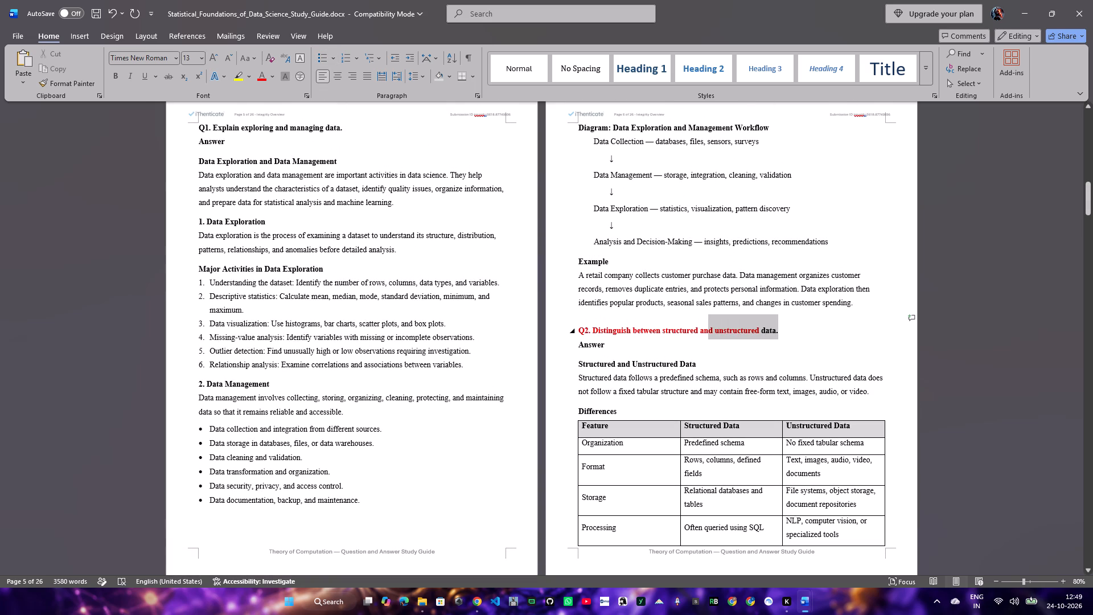
drag(709, 337, 711, 334)
click(780, 319)
Colour the Q3 question heading about the modules in Data Science red.
scroll(722, 375, down, 10)
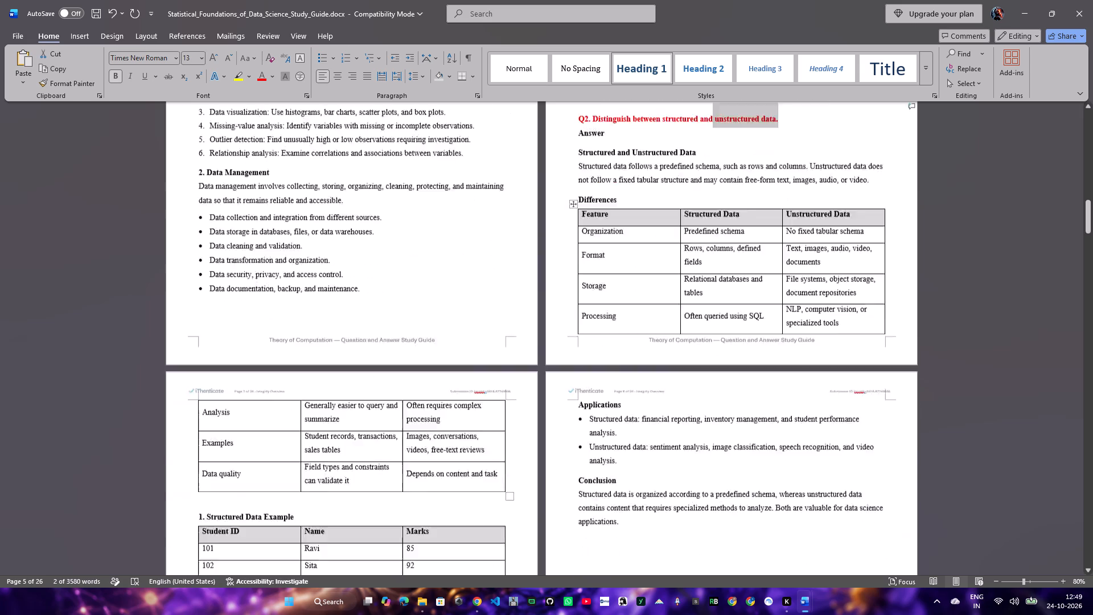
scroll(718, 380, down, 10)
scroll(705, 318, down, 12)
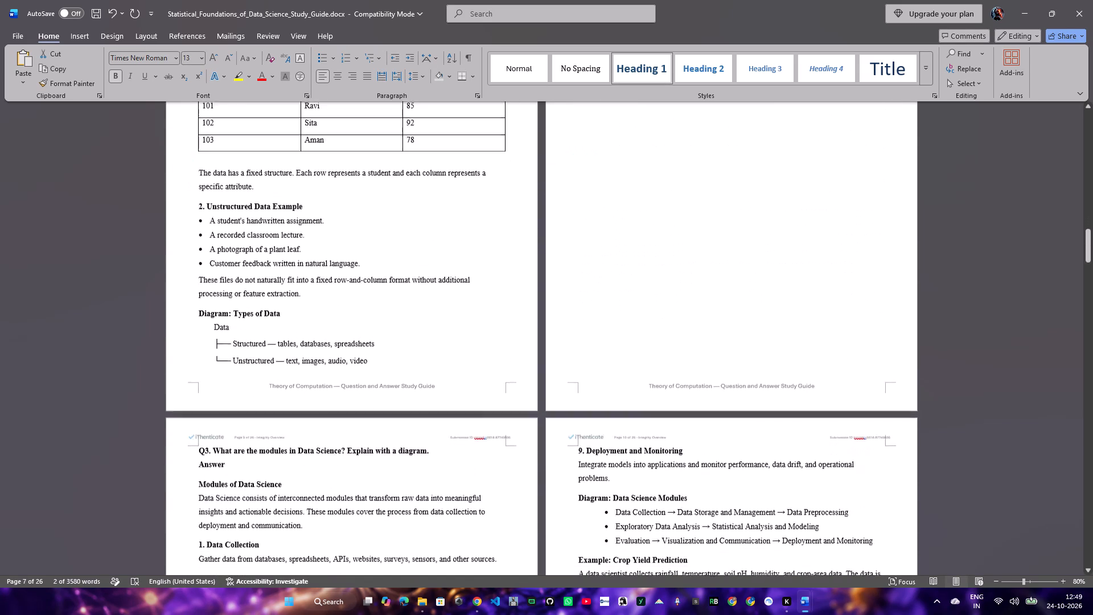
scroll(676, 318, down, 11)
scroll(687, 285, up, 5)
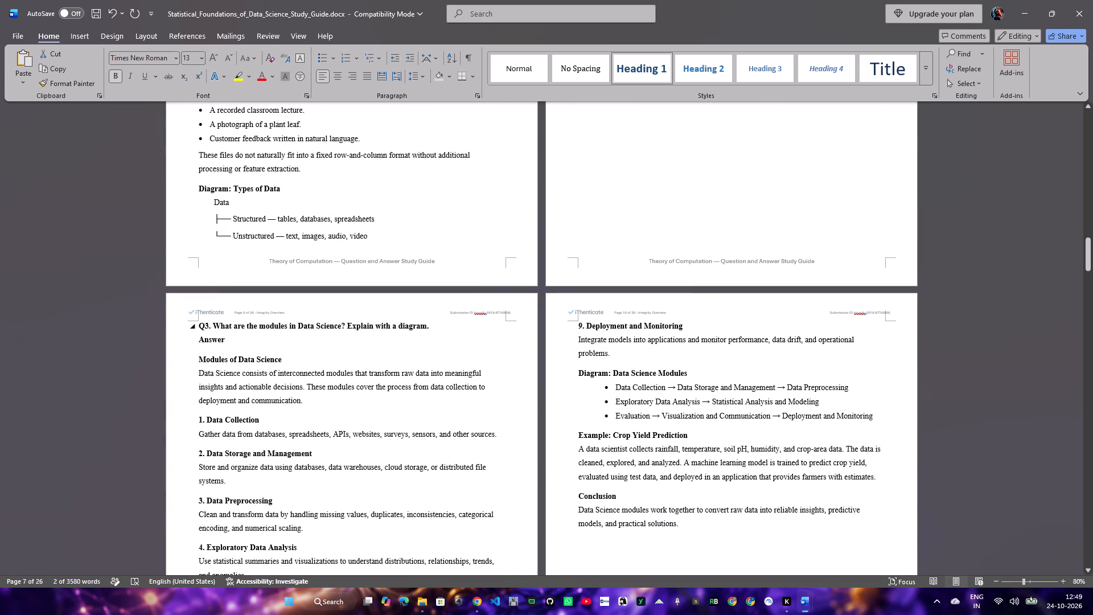
drag(448, 328, 91, 324)
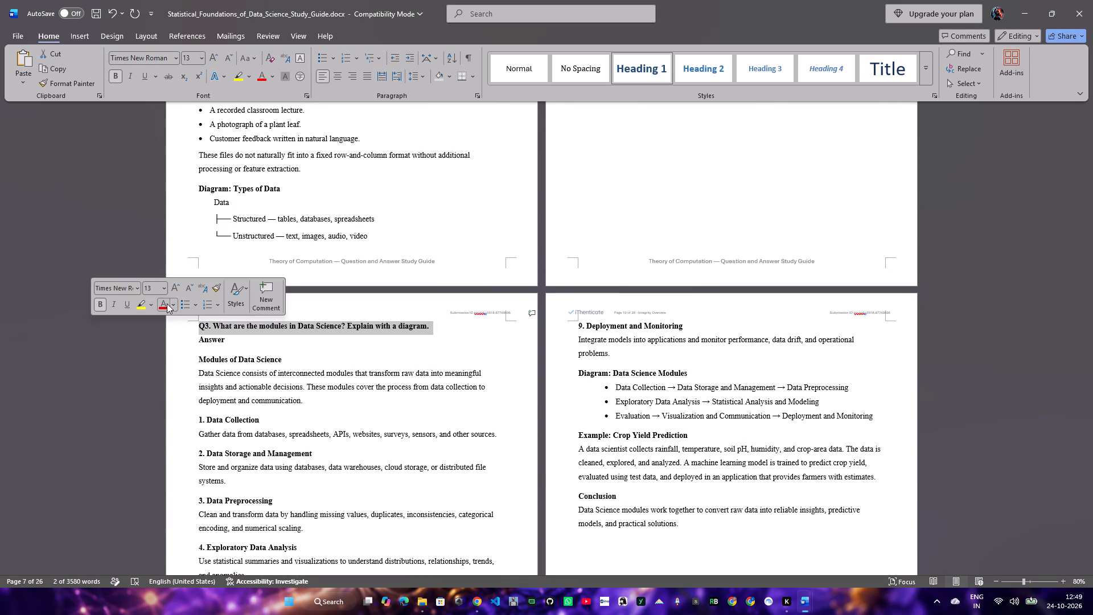
click(166, 304)
Delete the Conclusion section of the Q2 answer and the page break after it so Q3 follows on the same page.
scroll(749, 266, up, 6)
scroll(597, 255, up, 5)
click(604, 270)
drag(621, 219, 594, 161)
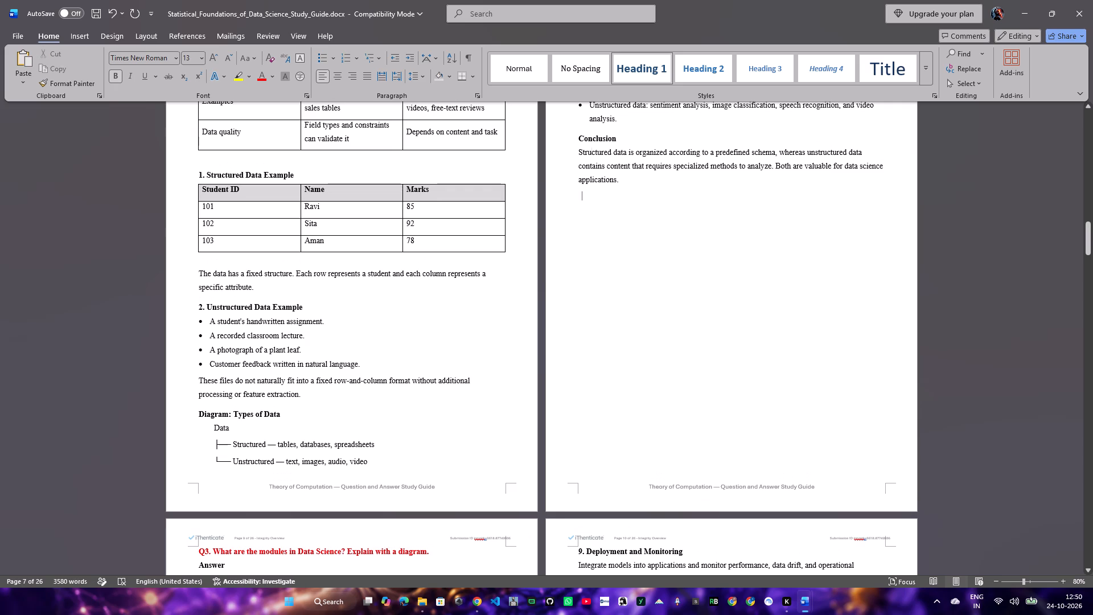
drag(594, 161, 586, 134)
key(BackSpace)
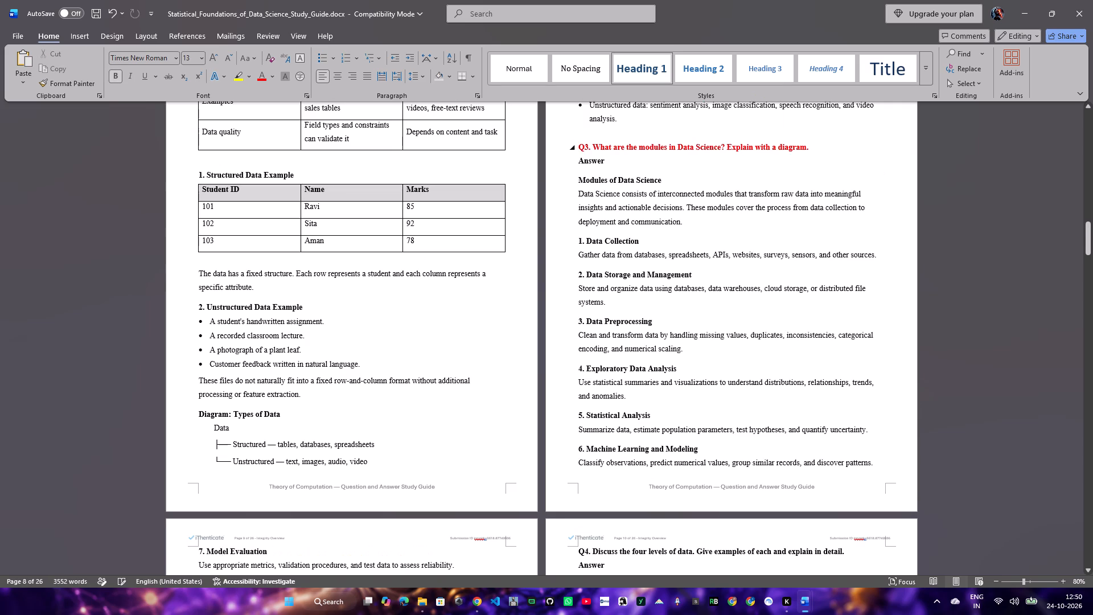
Colour the Q4 question heading about the four levels of data red.
scroll(613, 220, down, 7)
scroll(633, 309, down, 19)
scroll(622, 361, up, 7)
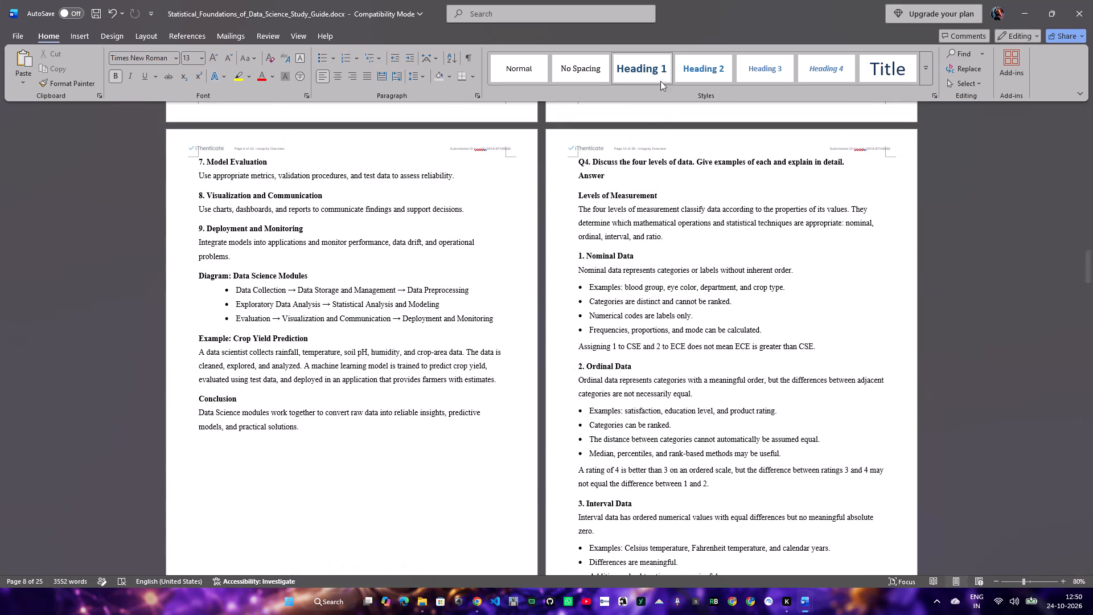
drag(855, 158, 602, 159)
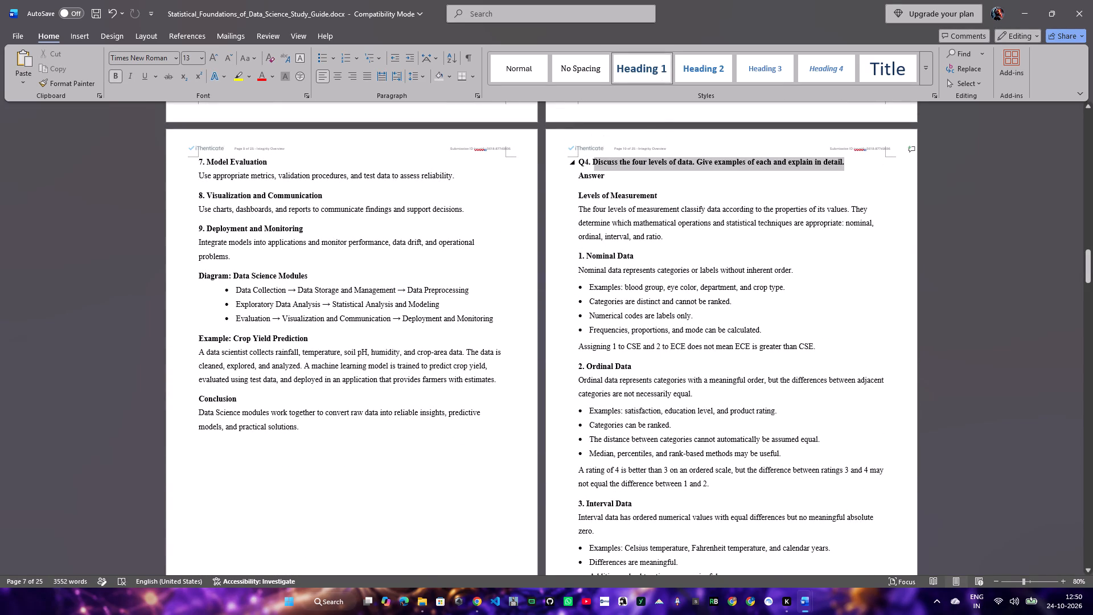
drag(602, 159, 576, 165)
click(644, 150)
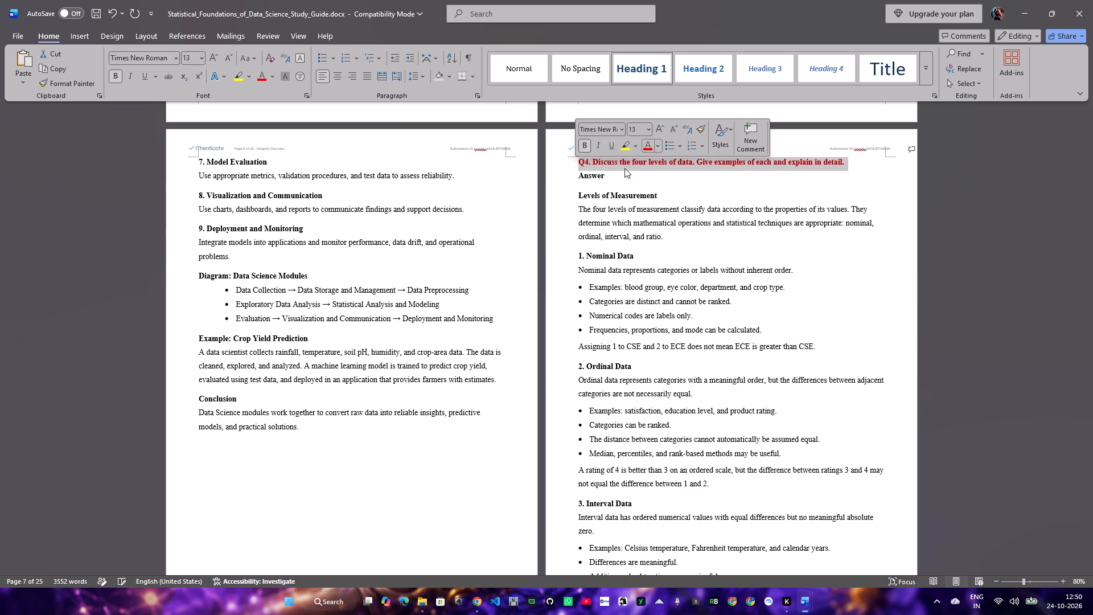
Remove the page break before Q5 so the question follows the Q4 conclusion on the same page.
scroll(389, 427, down, 1)
scroll(307, 401, down, 16)
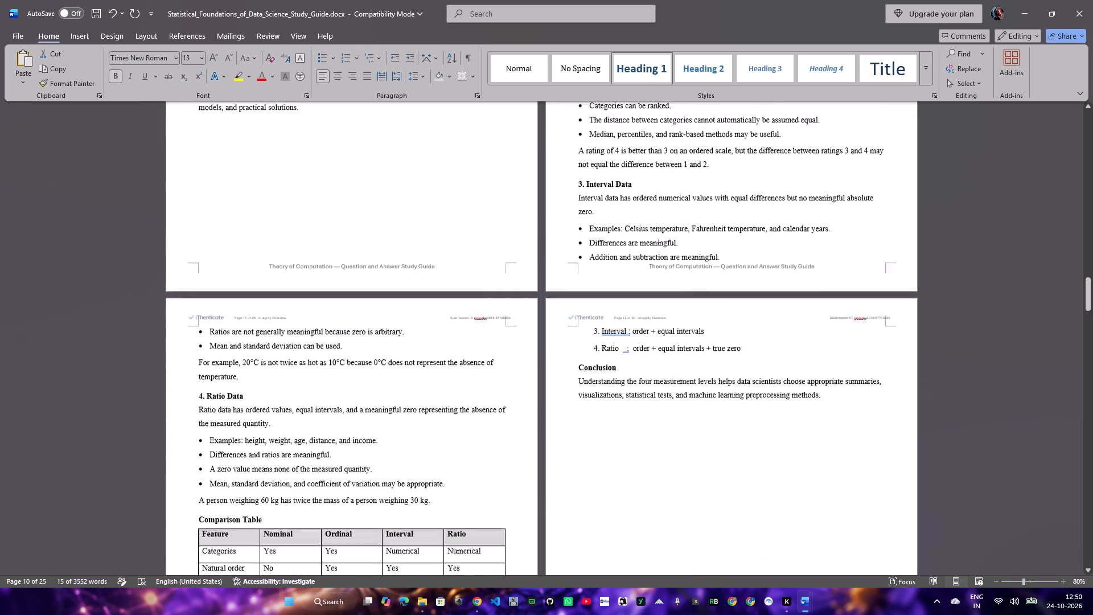
scroll(309, 402, down, 8)
scroll(694, 236, up, 5)
scroll(642, 298, down, 7)
scroll(517, 388, down, 11)
scroll(507, 384, up, 14)
drag(587, 289, 567, 244)
key(BackSpace)
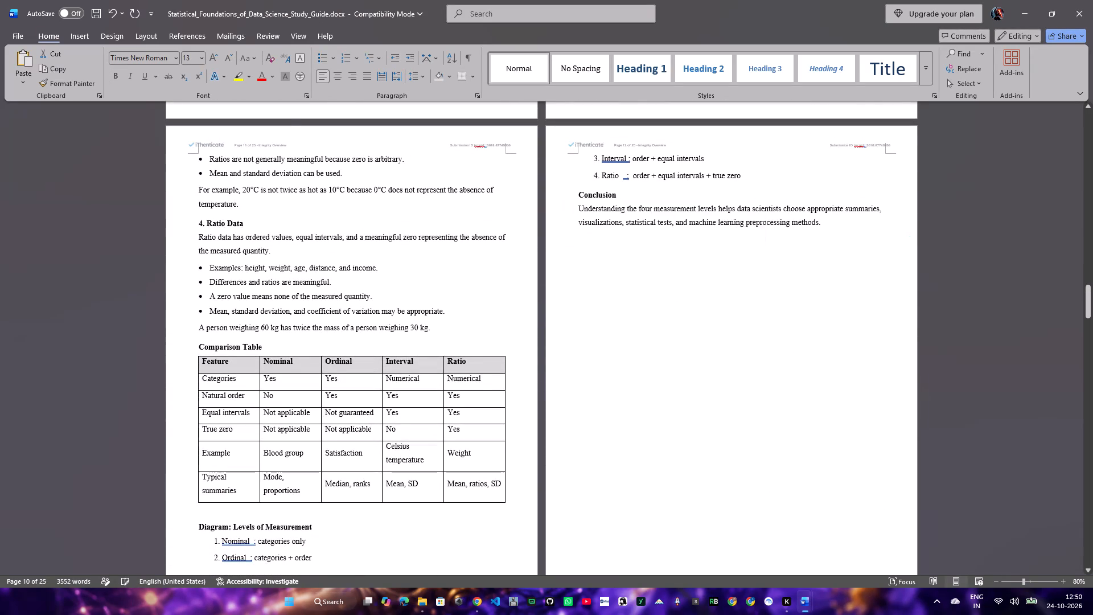
scroll(511, 241, down, 1)
key(BackSpace)
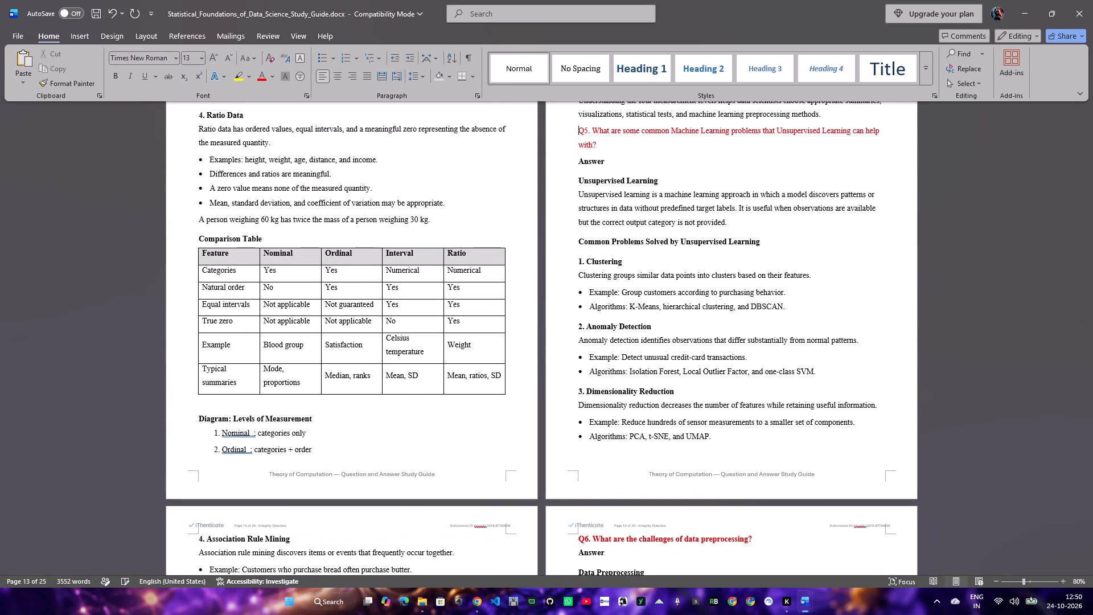
Make the Q5 question heading about Unsupervised Learning problems bold.
scroll(671, 222, up, 5)
drag(615, 257, 569, 228)
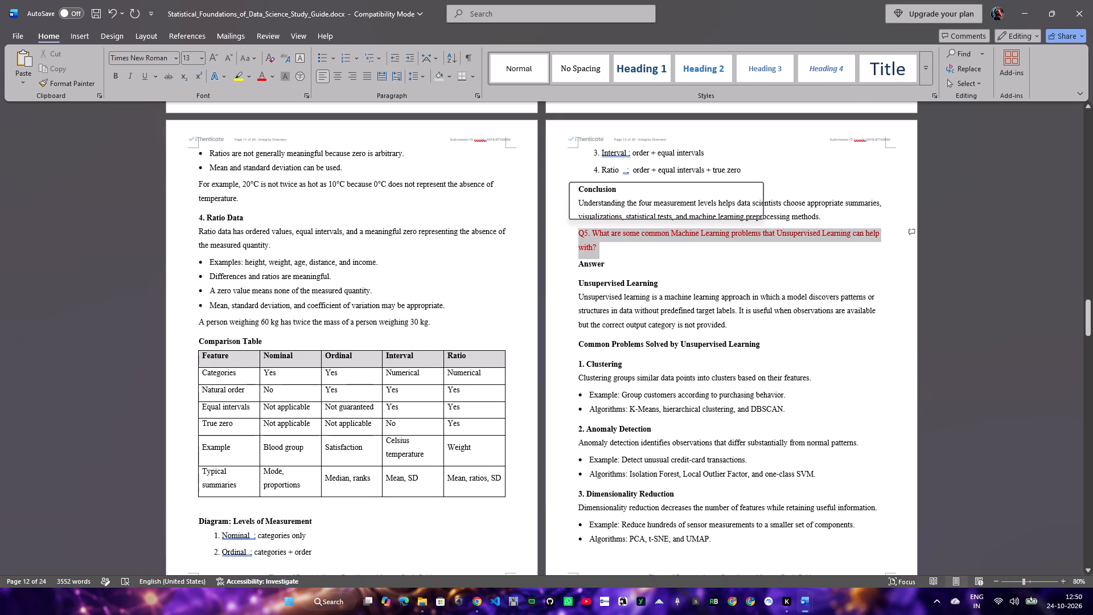
click(636, 211)
click(579, 233)
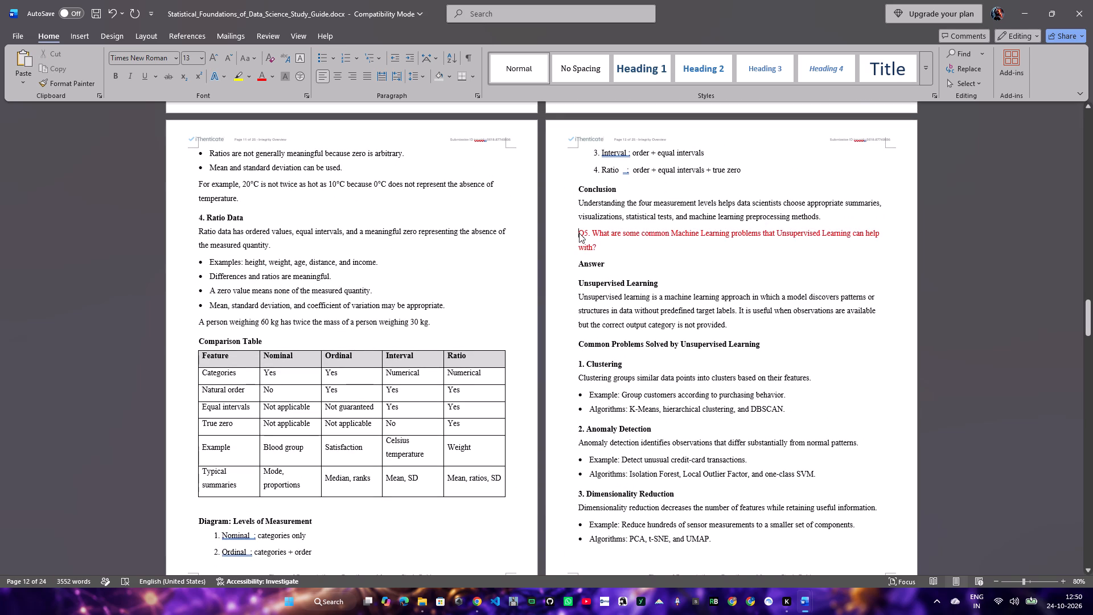
drag(606, 254, 581, 233)
click(592, 210)
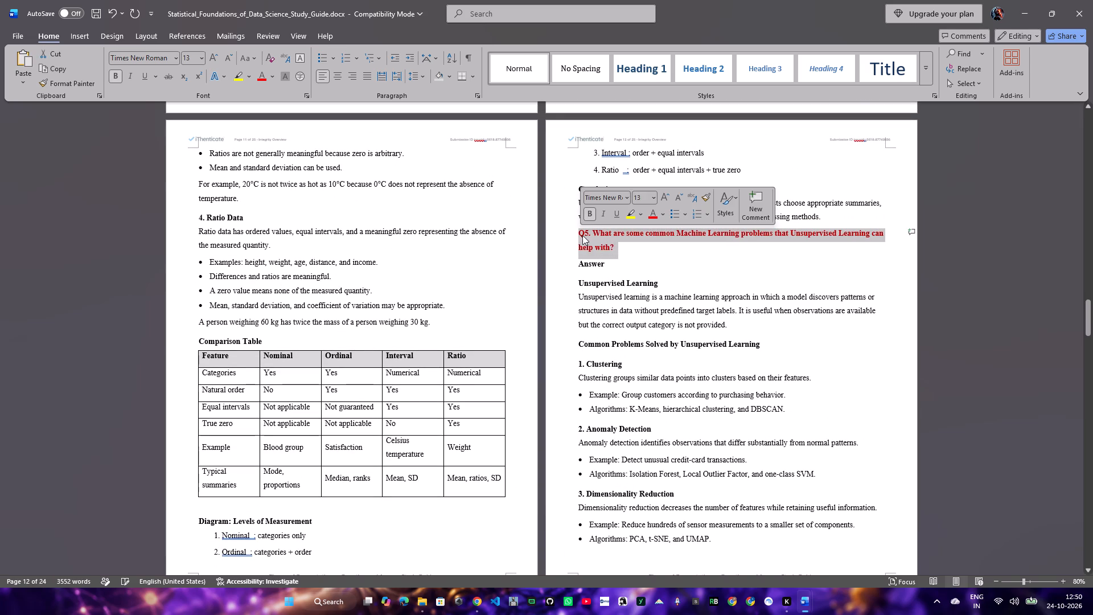
Insert a blank line between the Q4 conclusion and the Q5 question heading.
click(580, 234)
key(Return)
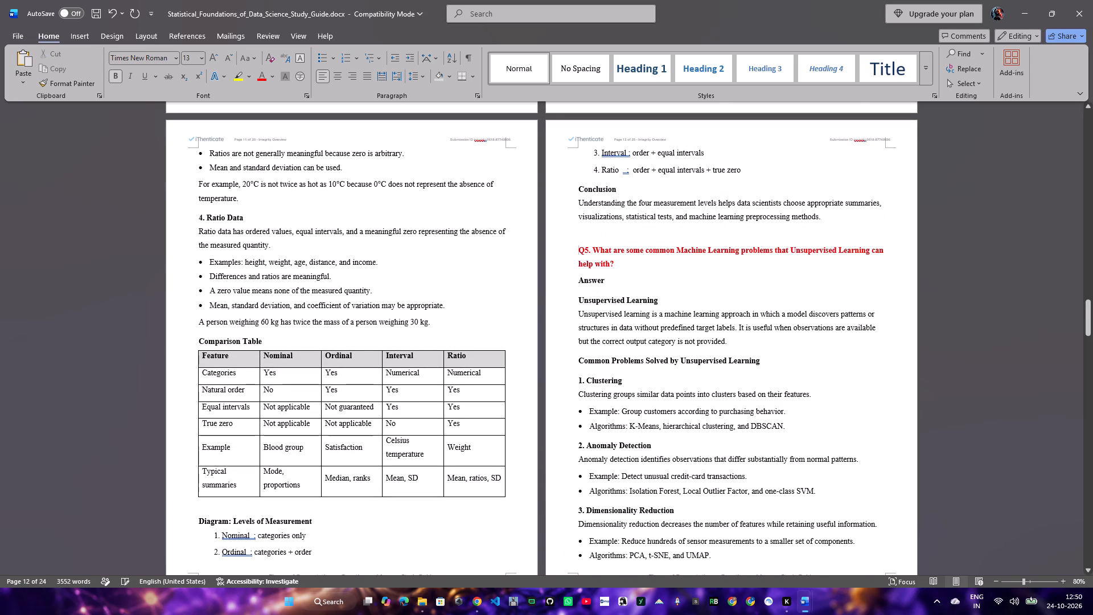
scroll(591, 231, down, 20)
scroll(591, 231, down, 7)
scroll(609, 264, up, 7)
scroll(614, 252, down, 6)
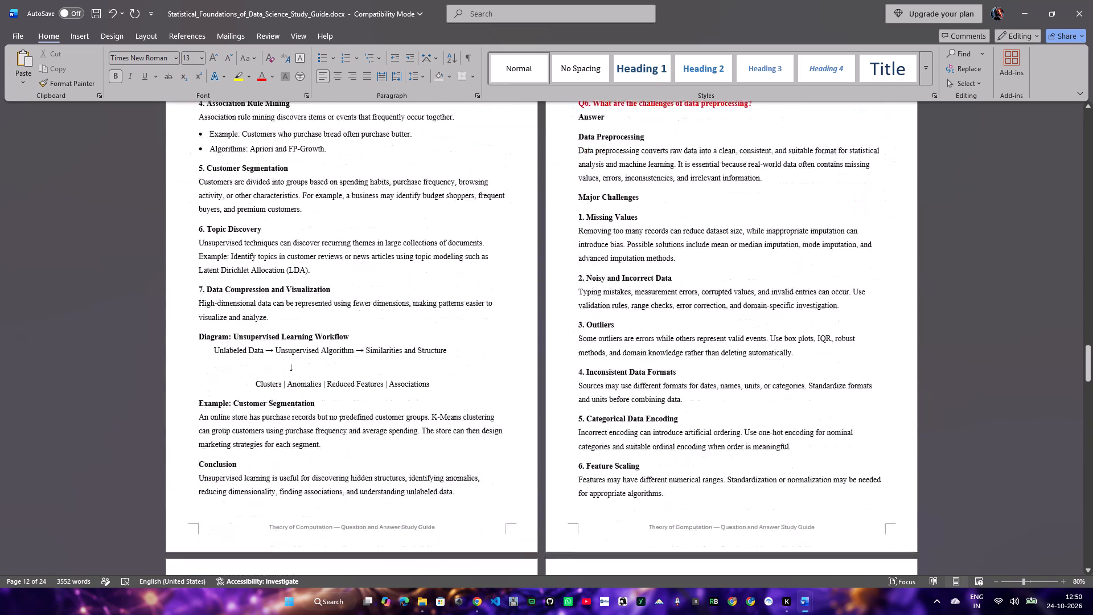
Remove the break above the Q7 heading and add blank lines after the Q6 example so Q7 starts at the page top.
scroll(615, 250, down, 20)
scroll(615, 250, down, 10)
scroll(633, 238, up, 8)
scroll(590, 203, up, 2)
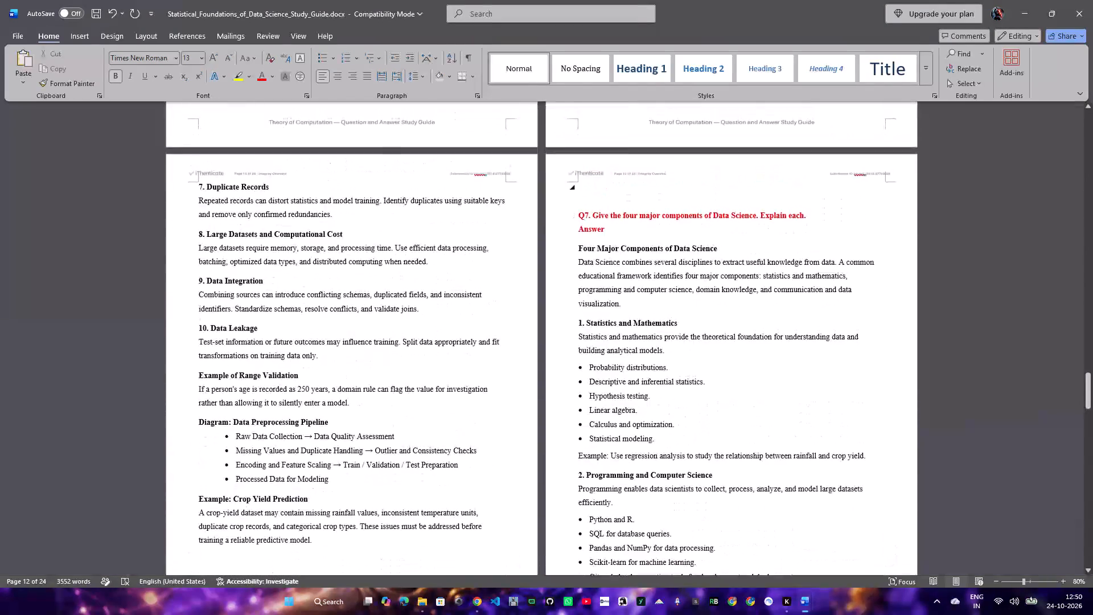
click(583, 195)
click(581, 204)
key(BackSpace)
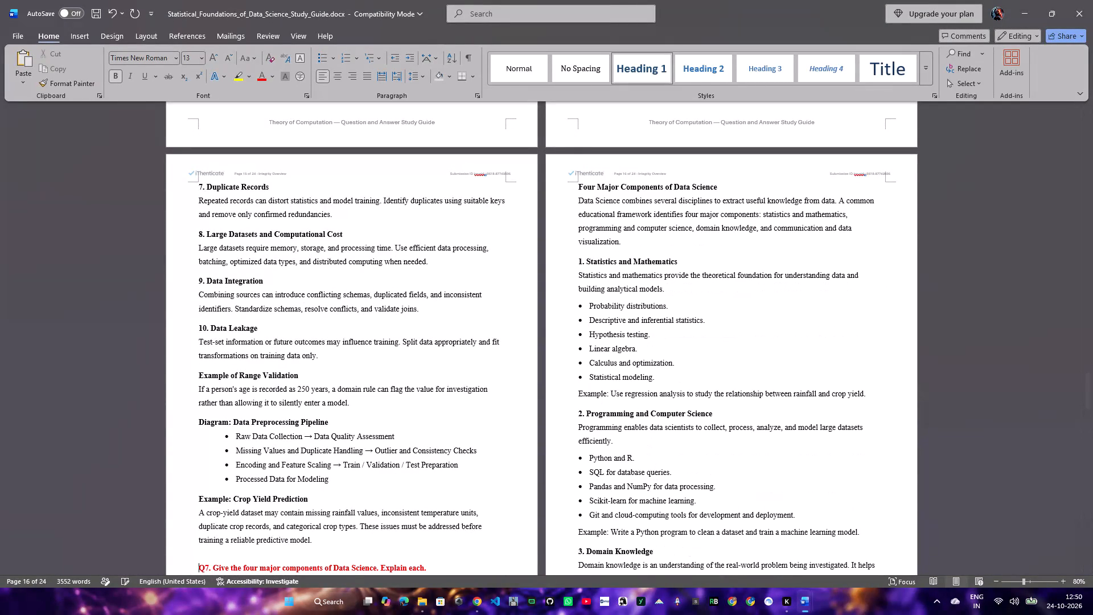
key(Return)
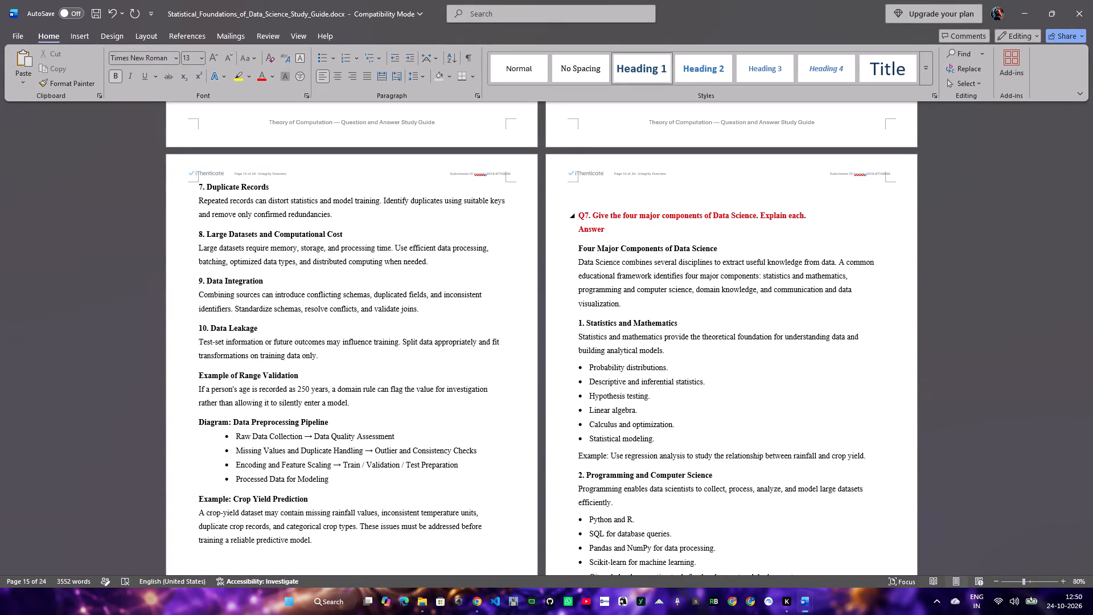
key(Up)
key(backslash)
key(BackSpace)
key(BackSpace)
key(Return)
key(Return)
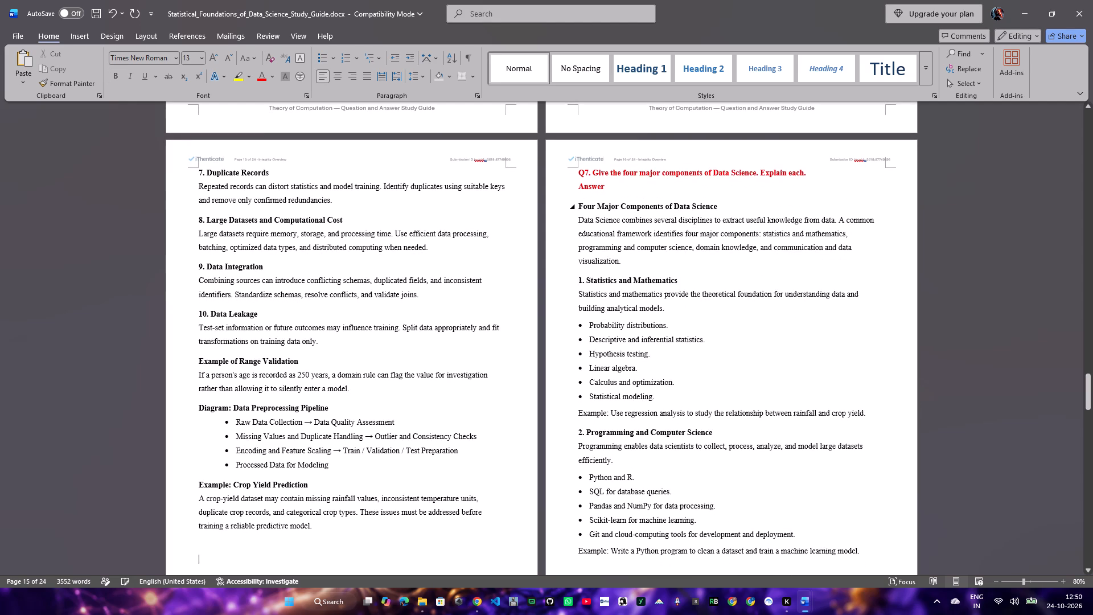
Review the layout of the pages from Q7 to Q10, checking headings, tables and diagrams.
scroll(664, 252, down, 19)
scroll(681, 306, down, 7)
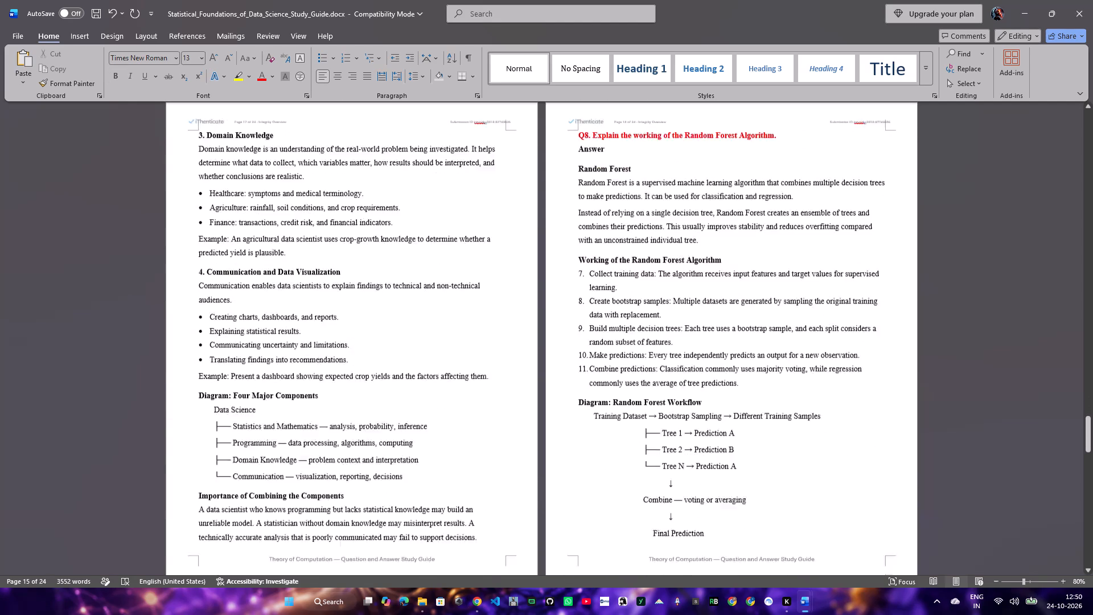
scroll(687, 332, down, 19)
scroll(704, 348, down, 7)
scroll(704, 350, up, 9)
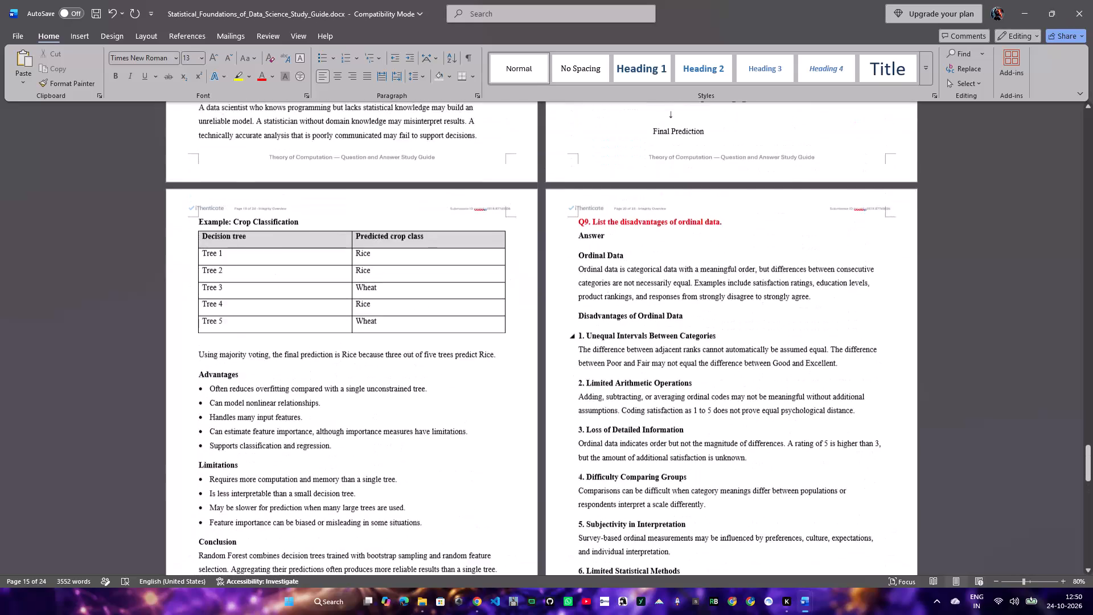
scroll(704, 348, up, 6)
scroll(706, 351, down, 15)
scroll(712, 360, down, 6)
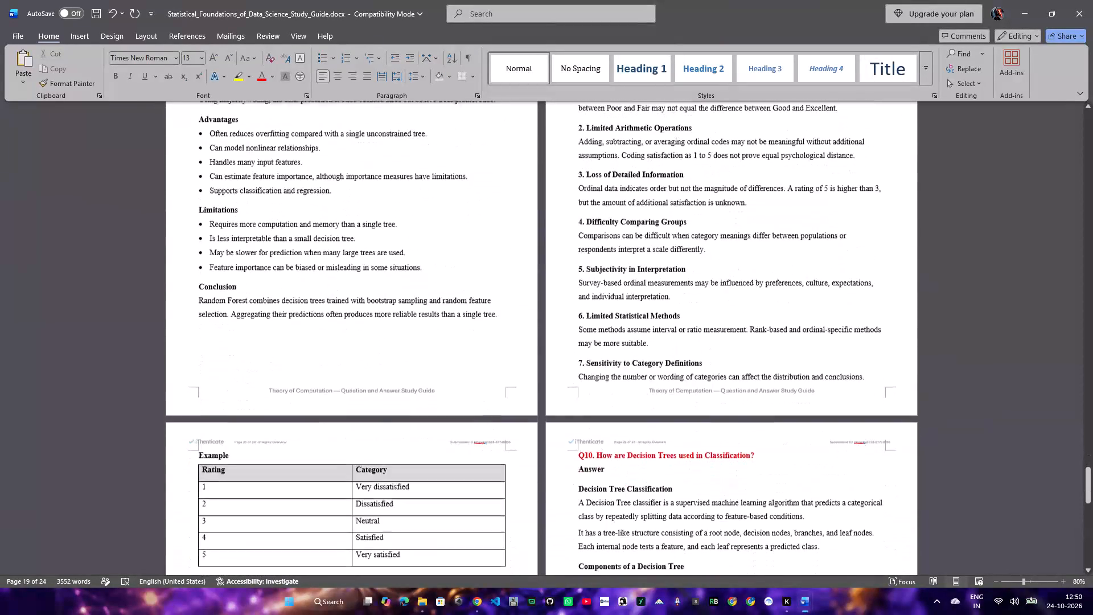
scroll(713, 374, down, 7)
scroll(712, 376, up, 3)
scroll(714, 376, down, 5)
Apply bullets to the Q1 Data Exploration and Management Workflow diagram lines from Data Collection through the arrow below Data Exploration.
middle_click(716, 370)
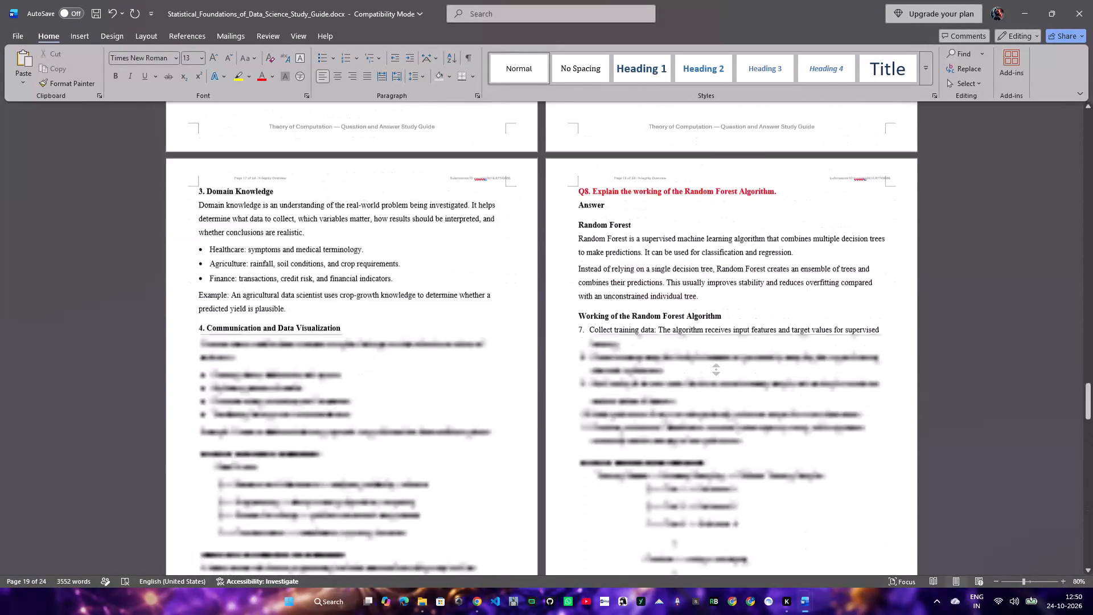
click(635, 177)
scroll(632, 179, down, 20)
scroll(632, 179, down, 15)
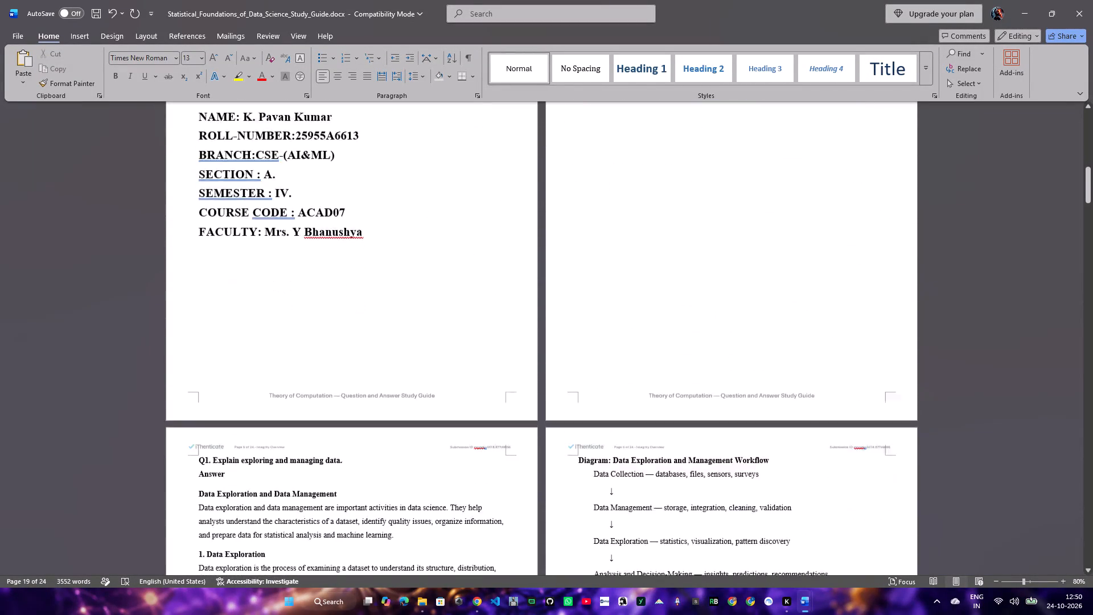
scroll(636, 200, down, 8)
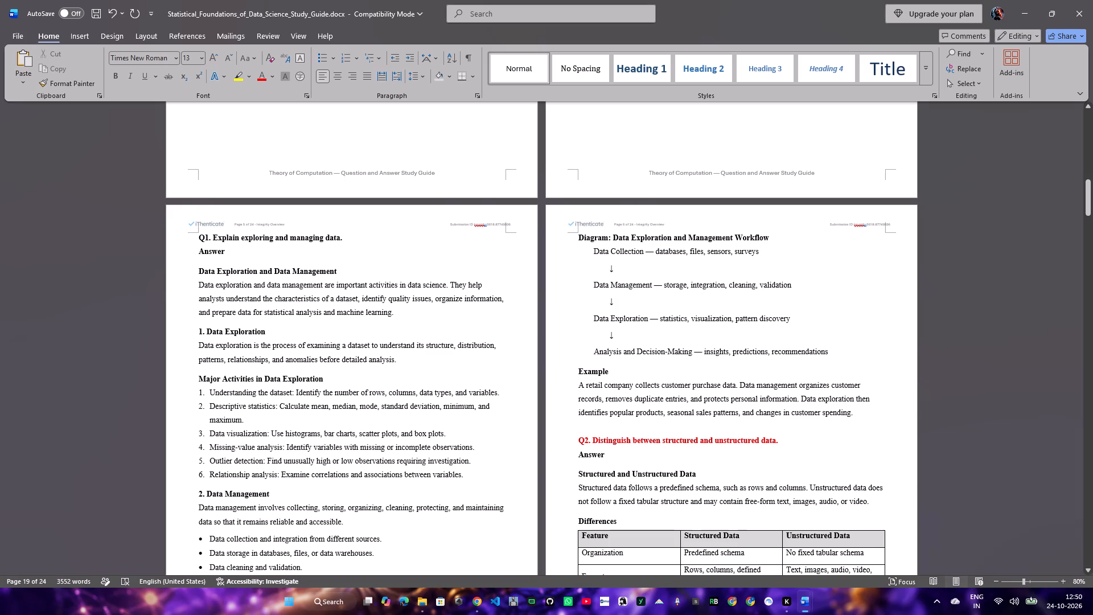
drag(833, 346, 581, 255)
click(591, 236)
click(591, 236)
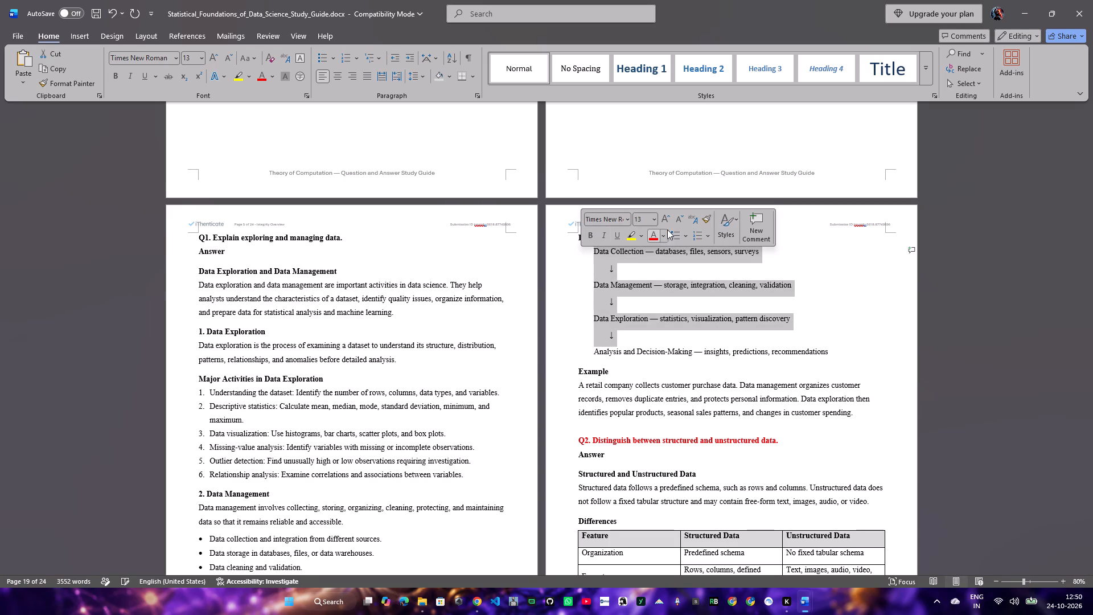
click(671, 232)
Delete the arrow line between Data Collection and Data Management, keeping the bullet on Data Management.
click(627, 269)
drag(627, 268, 585, 262)
key(BackSpace)
key(BackSpace)
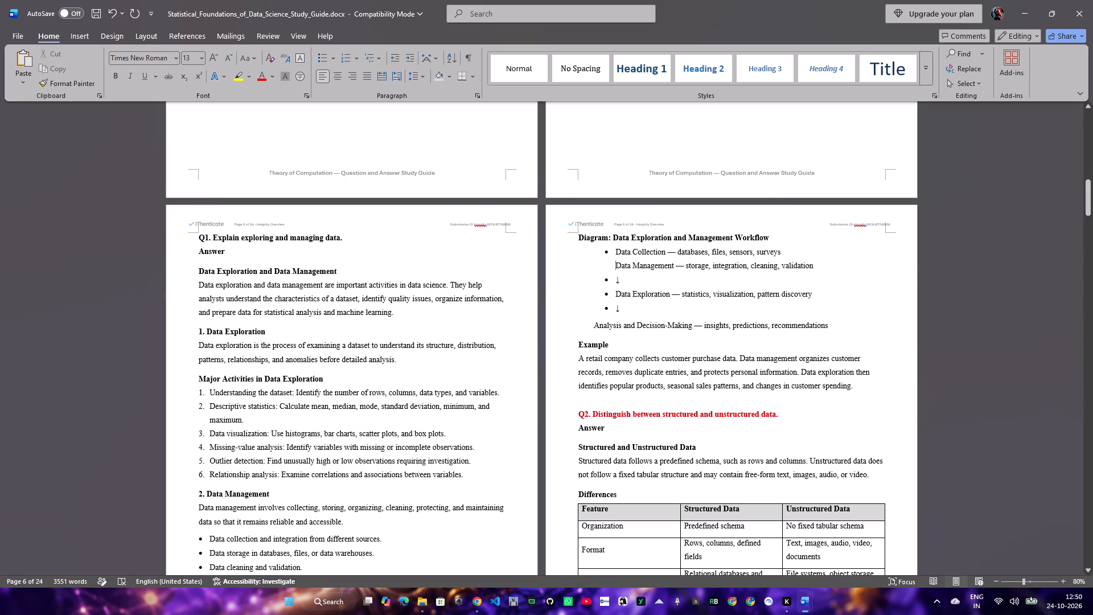
key(ctrl+z)
Delete the arrow and its bullet between Data Management and Data Exploration in the Q1 workflow diagram.
drag(635, 289, 573, 275)
click(648, 284)
drag(641, 282, 616, 273)
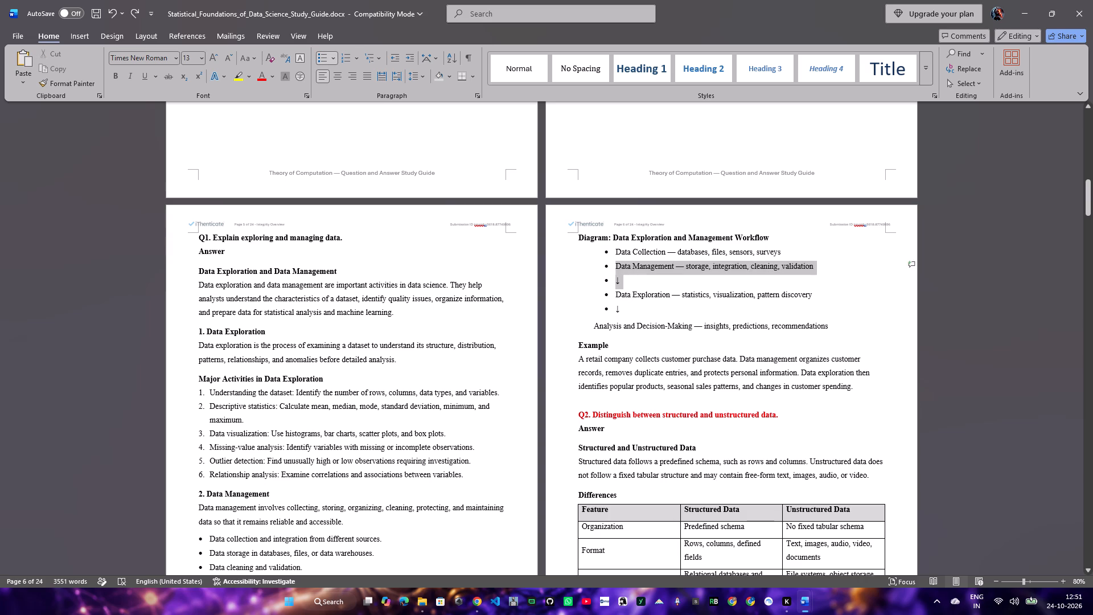
drag(616, 273, 603, 288)
key(BackSpace)
key(BackSpace)
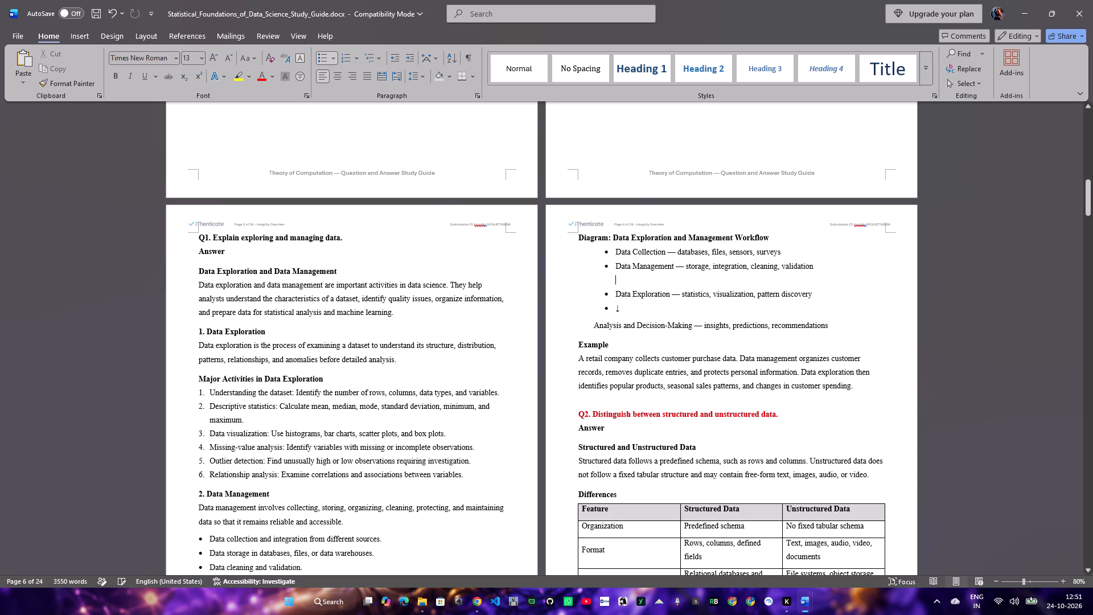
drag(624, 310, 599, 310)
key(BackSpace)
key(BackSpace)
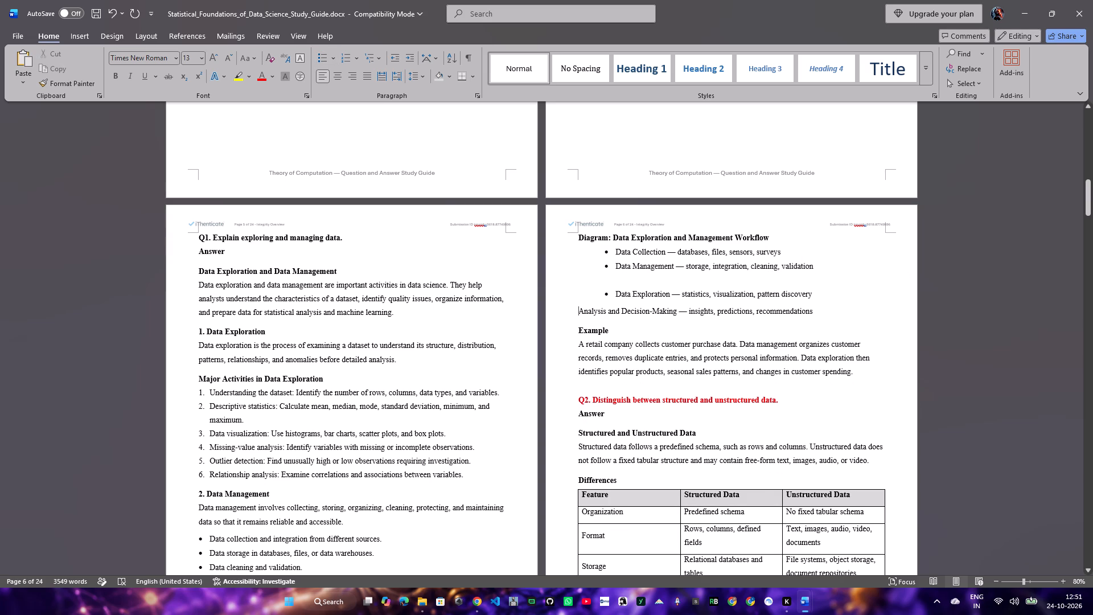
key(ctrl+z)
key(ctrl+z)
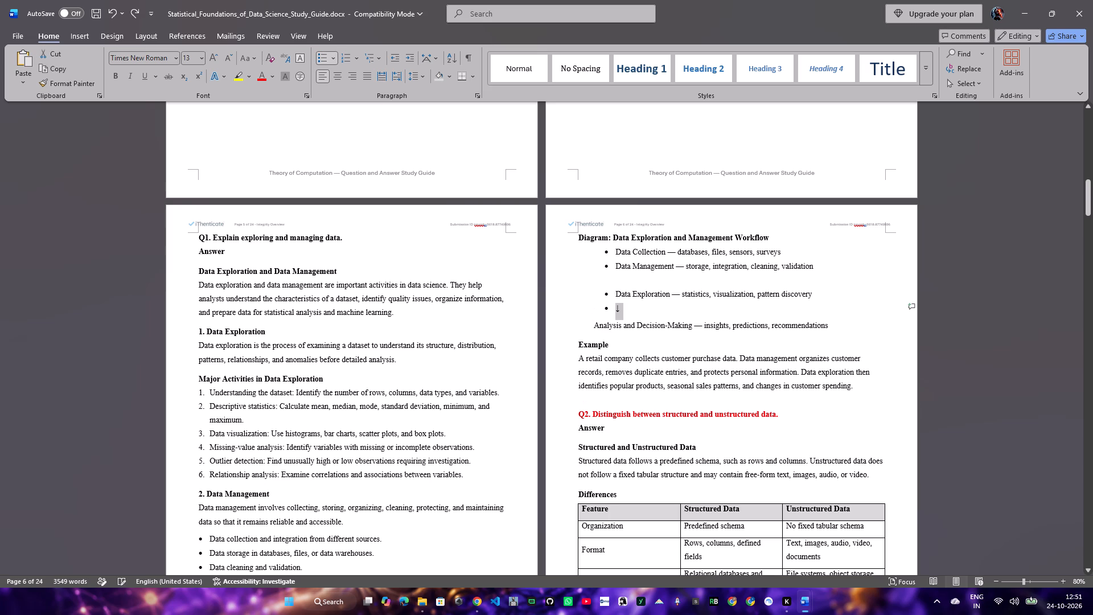
Delete the arrow item below Data Exploration and the empty line between the Data Management and Data Exploration bullets.
click(629, 310)
drag(629, 310, 591, 304)
key(BackSpace)
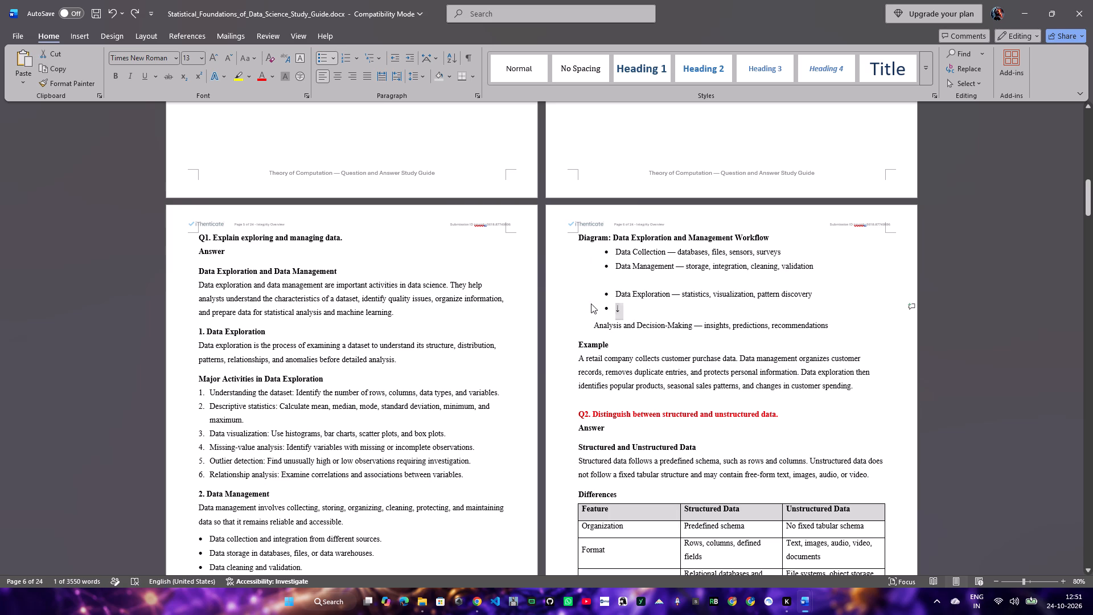
click(635, 280)
key(BackSpace)
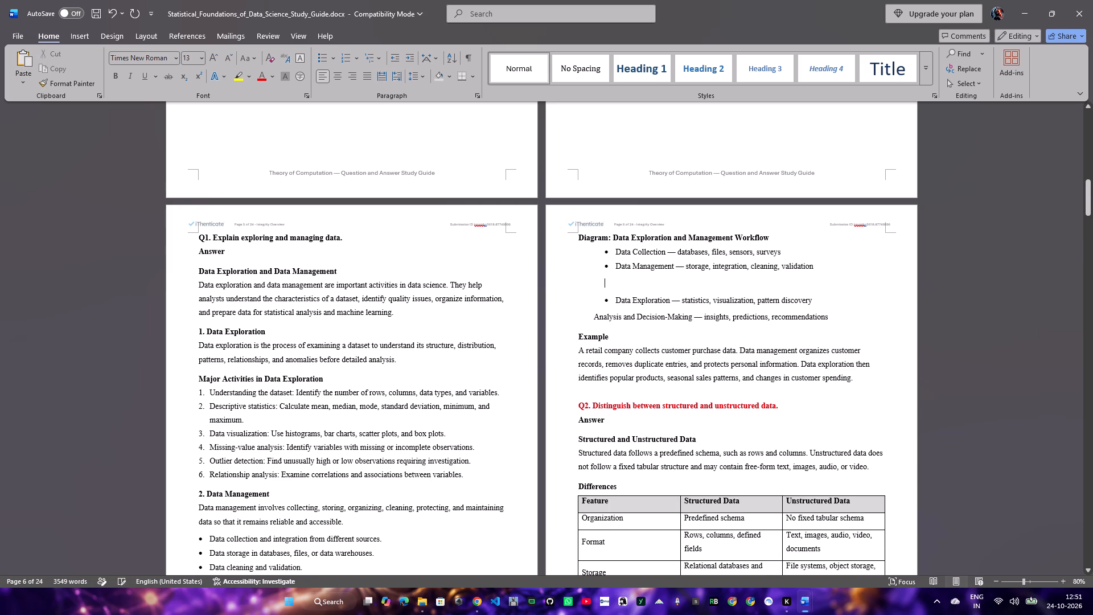
key(BackSpace)
key(BackSpace)
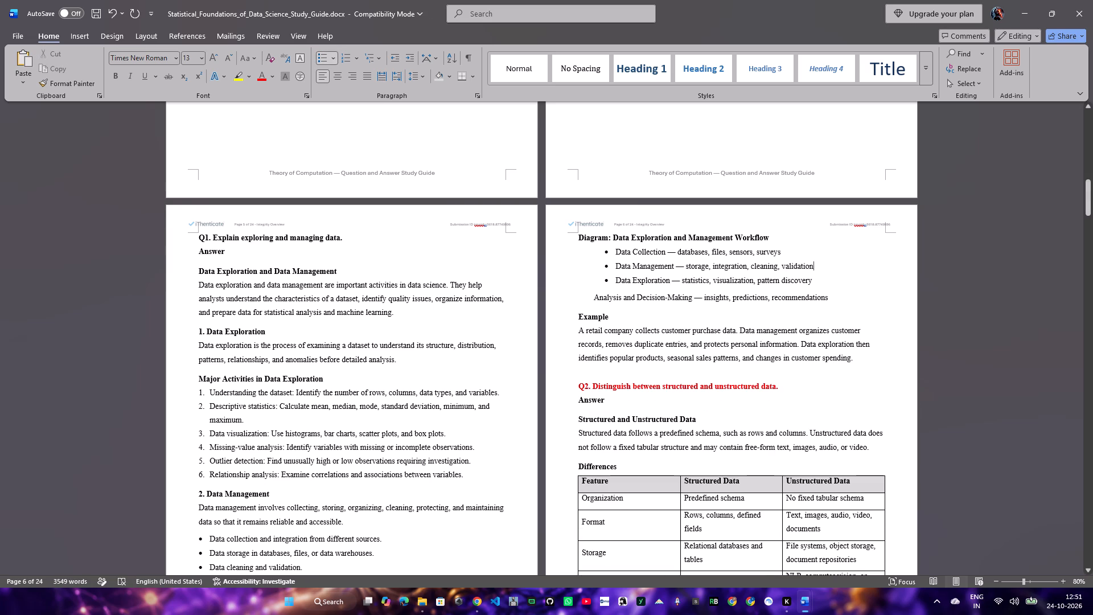
Save the document.
key(ctrl+s)
Colour the Q1 question heading about exploring and managing data red.
drag(375, 235, 239, 237)
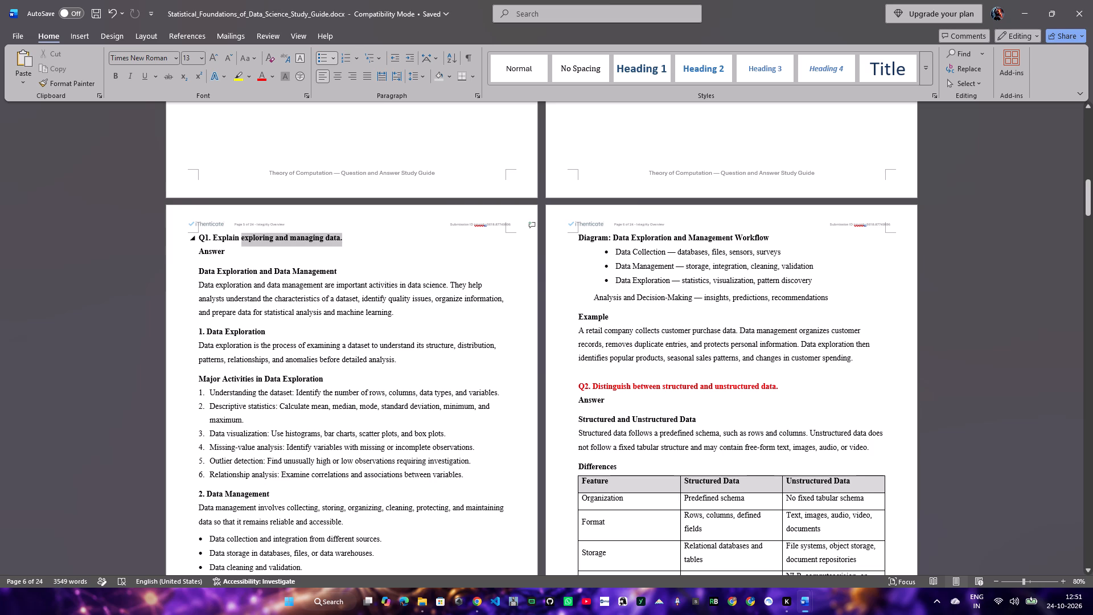
drag(239, 237, 198, 236)
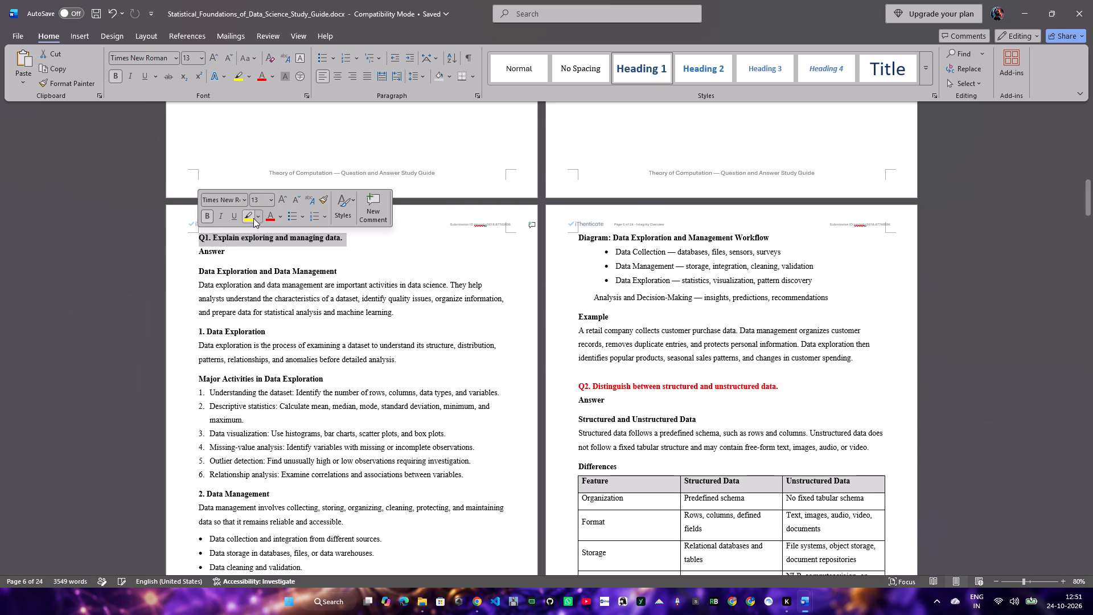
click(268, 219)
Delete the footer text "Theory of Computation — Question and Answer Study Guide", save the document and leave footer editing.
click(385, 185)
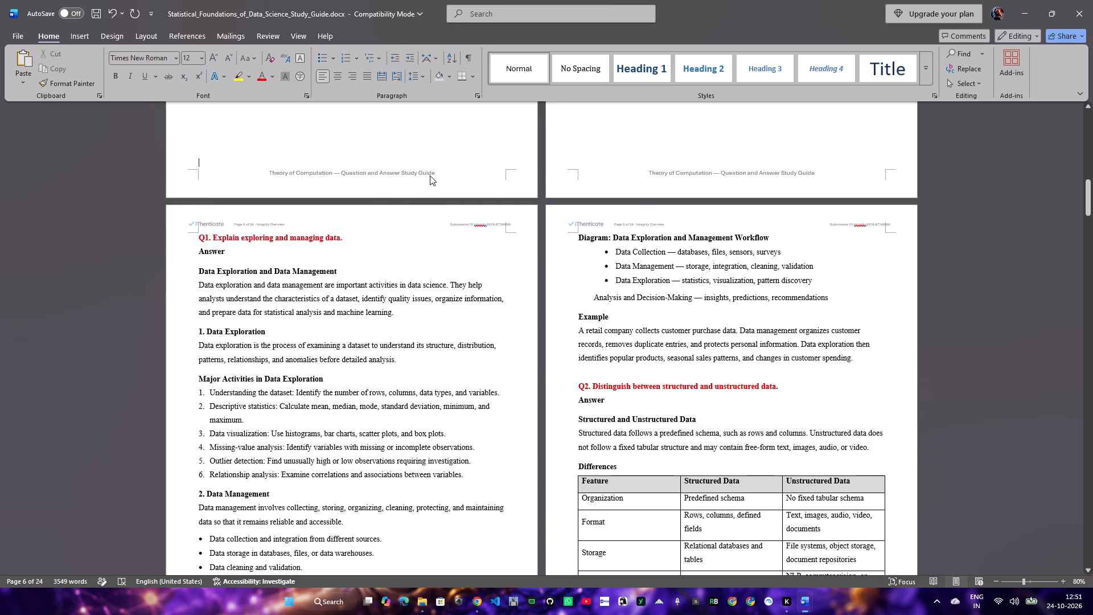
triple_click(430, 175)
key(BackSpace)
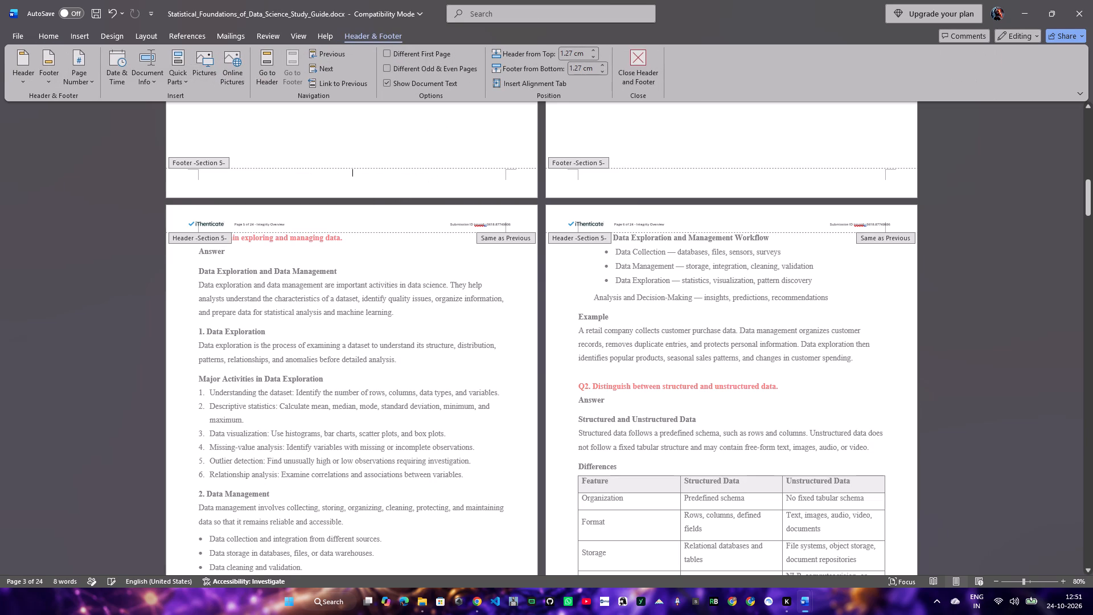
key(ctrl+s)
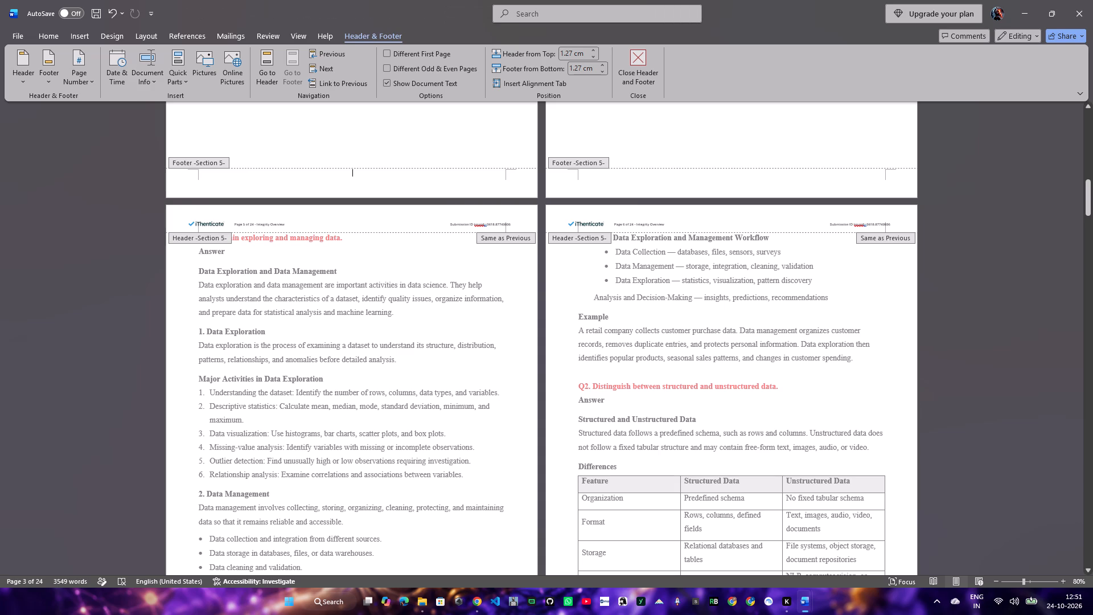
key(Escape)
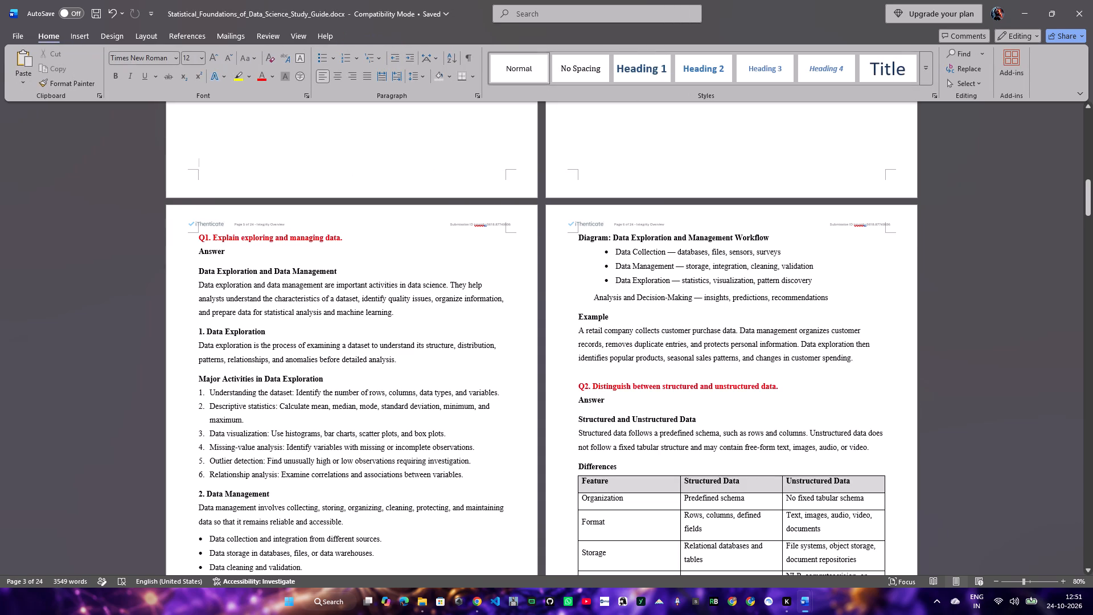
Save the study guide as a Word document under its existing name in the AAt1 folder, accepting the upgrade to the newest file format.
scroll(404, 168, up, 19)
scroll(446, 350, up, 8)
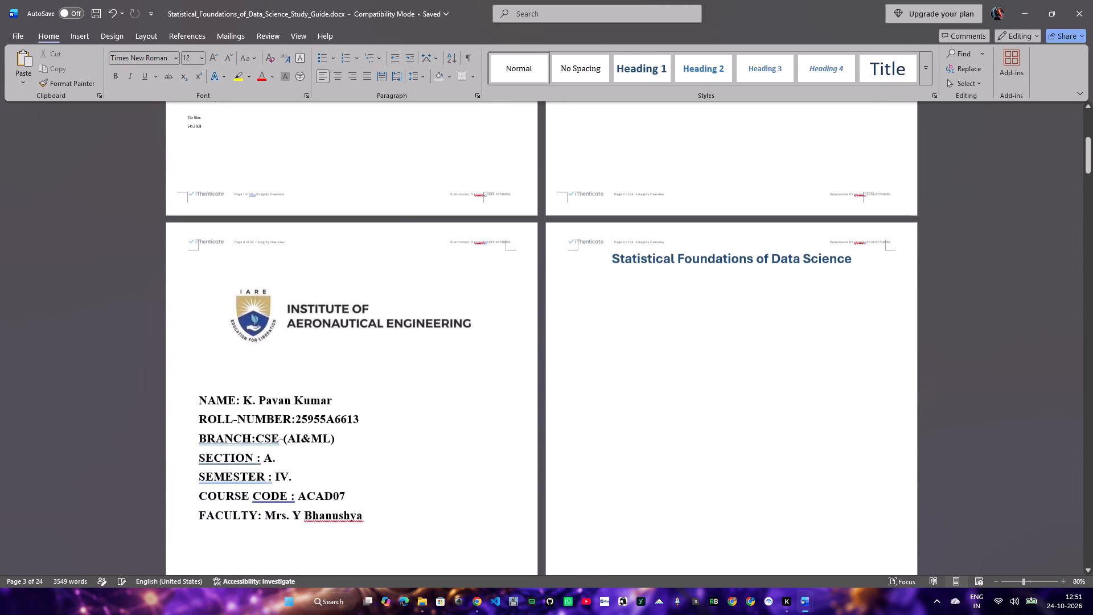
scroll(447, 346, up, 20)
scroll(447, 346, up, 5)
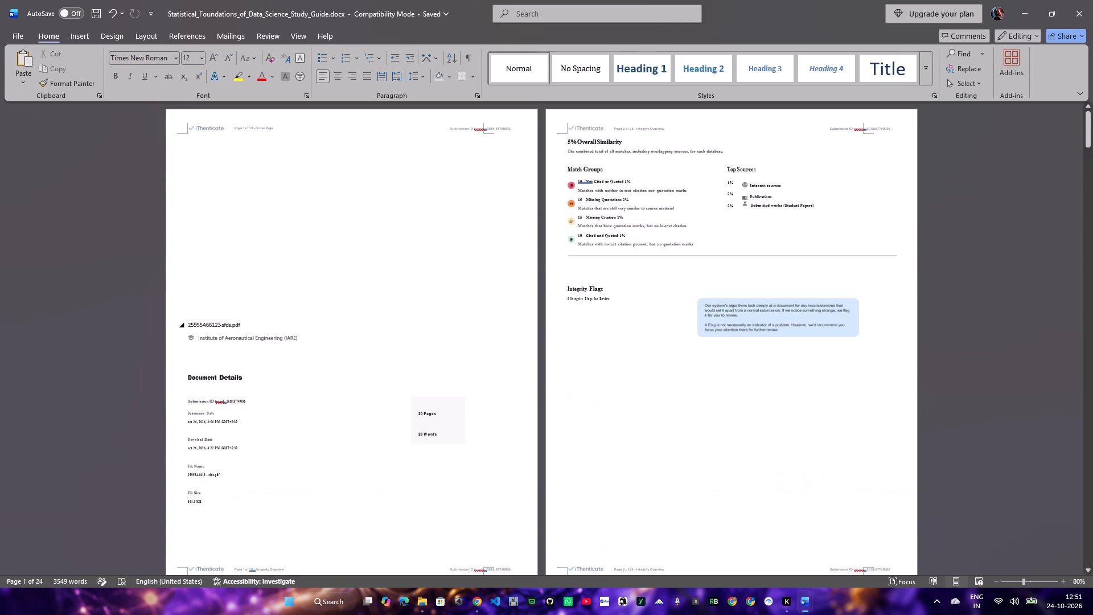
scroll(428, 317, up, 7)
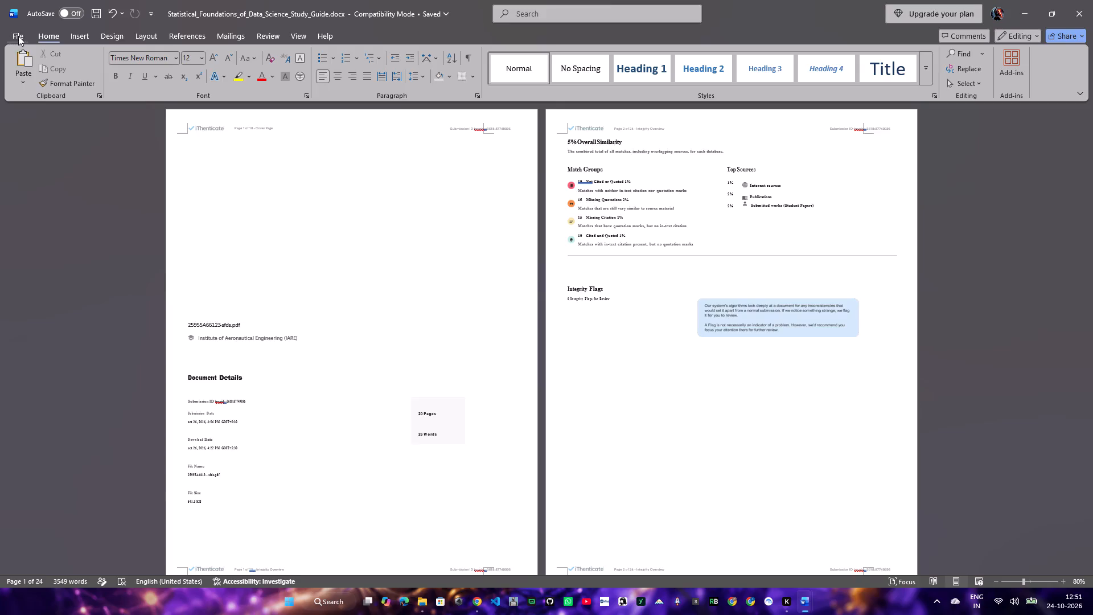
click(18, 36)
click(36, 211)
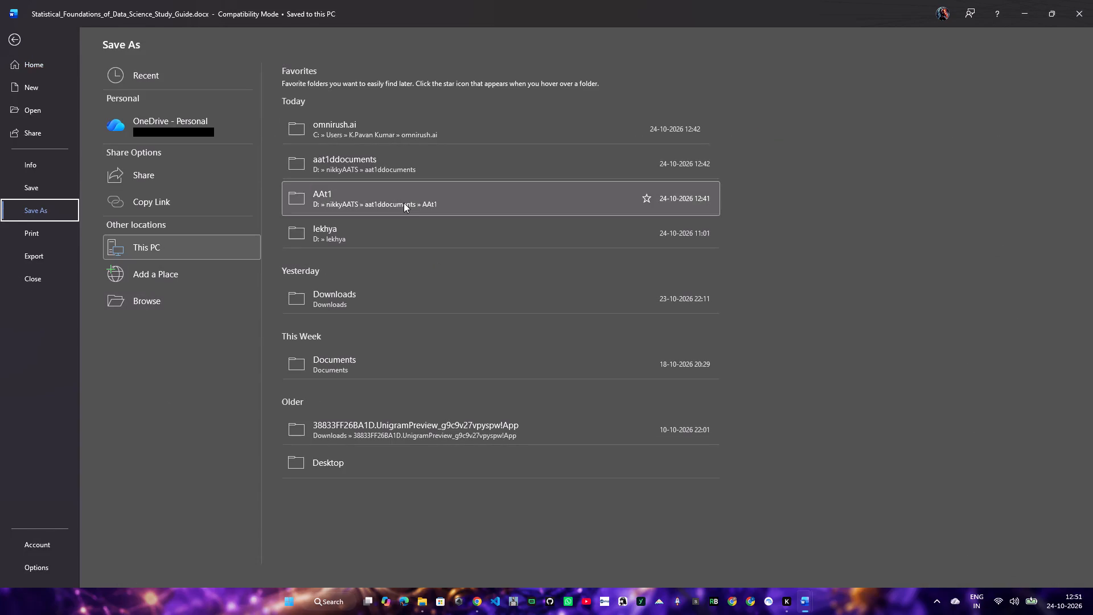
click(435, 203)
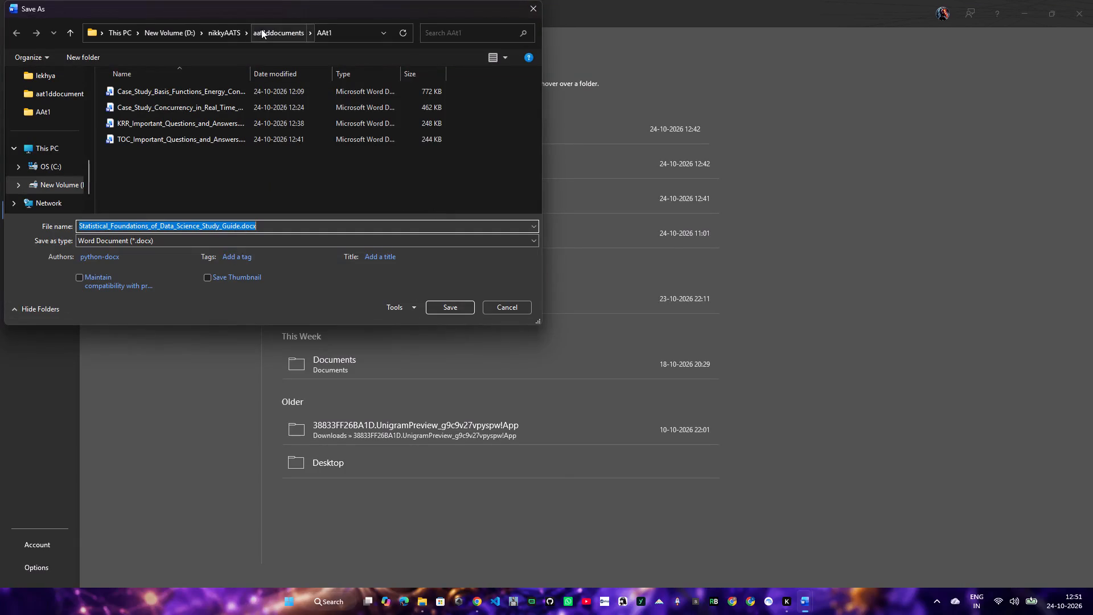
click(261, 29)
click(133, 85)
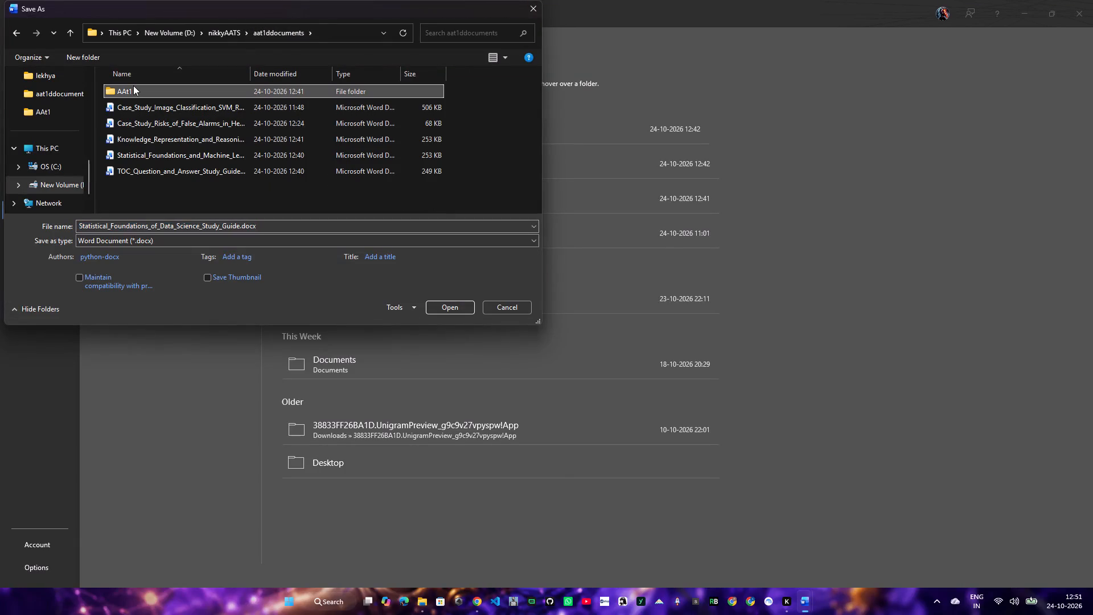
double_click(135, 89)
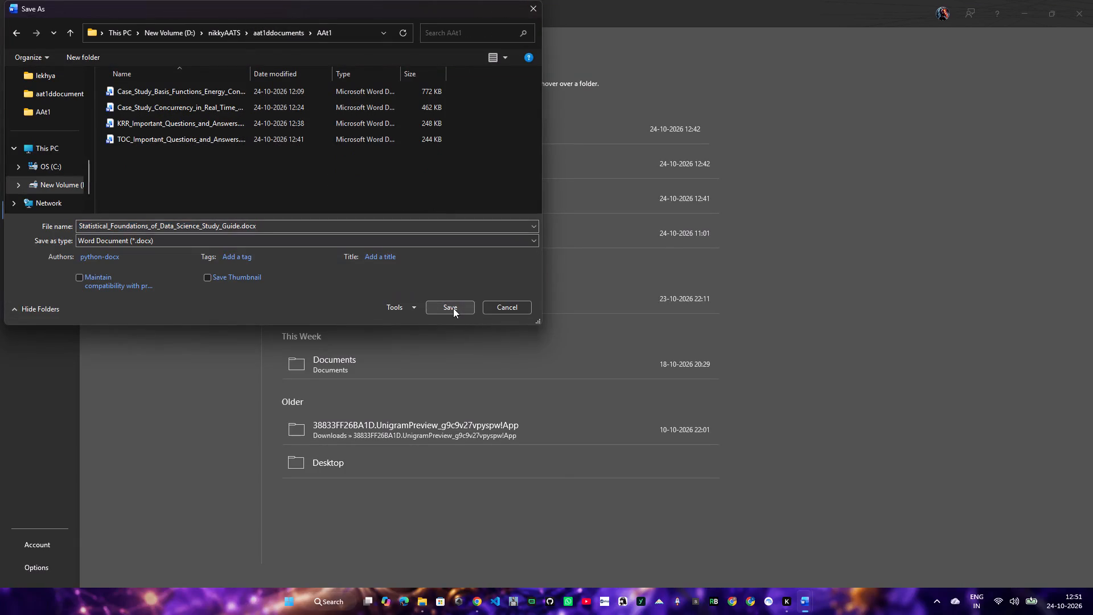
click(453, 308)
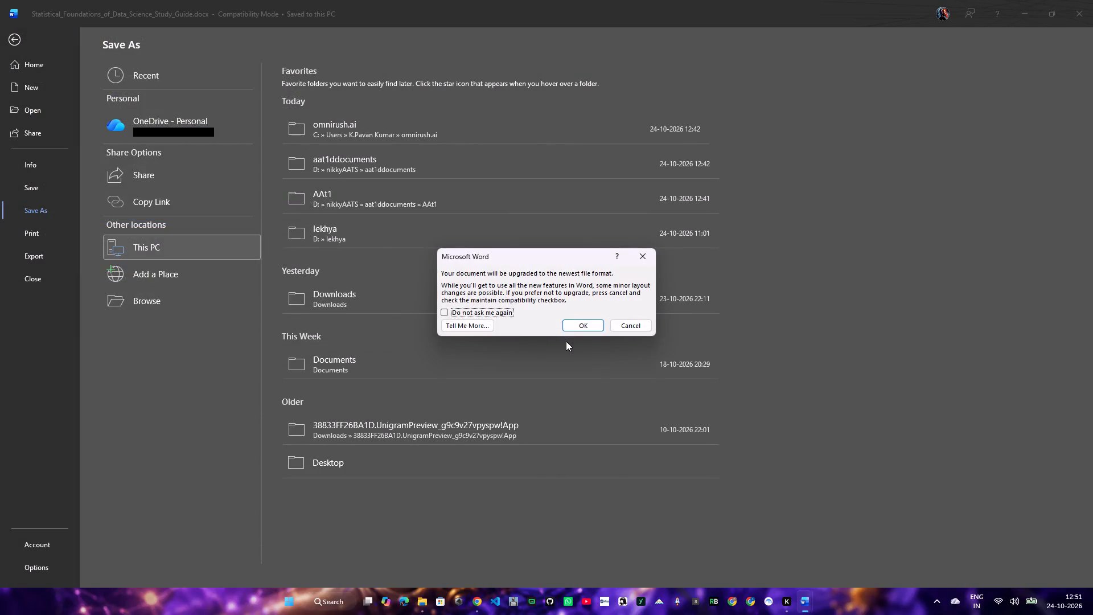
click(573, 323)
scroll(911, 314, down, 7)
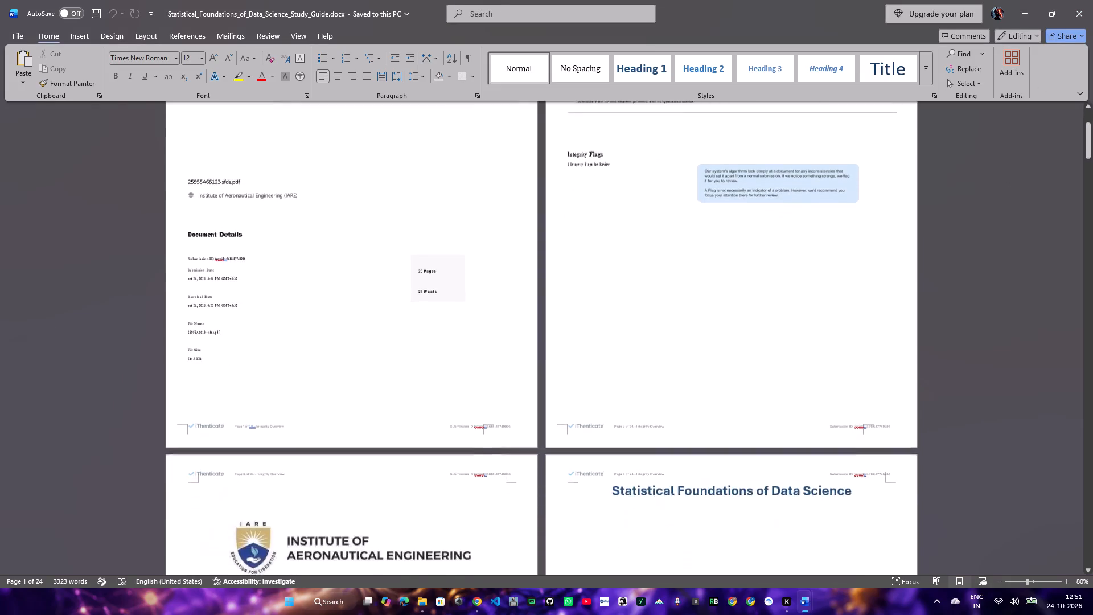
Move the title "Statistical Foundations of Data Science" down to the middle of its page by inserting blank lines above it.
scroll(875, 423, down, 11)
middle_click(829, 459)
click(642, 333)
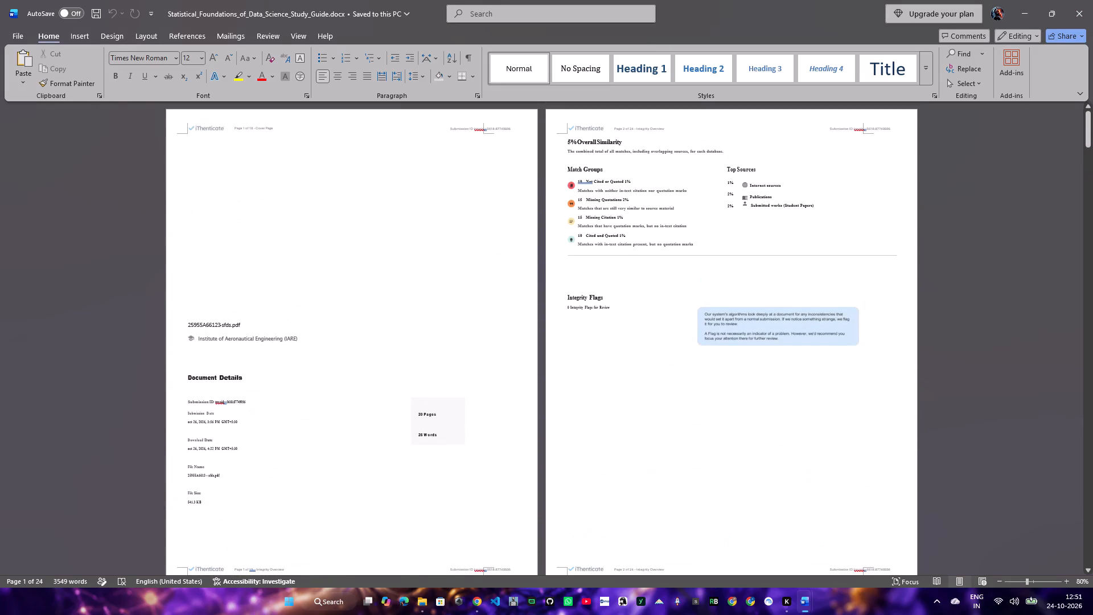
scroll(646, 343, down, 6)
scroll(646, 412, down, 4)
click(609, 432)
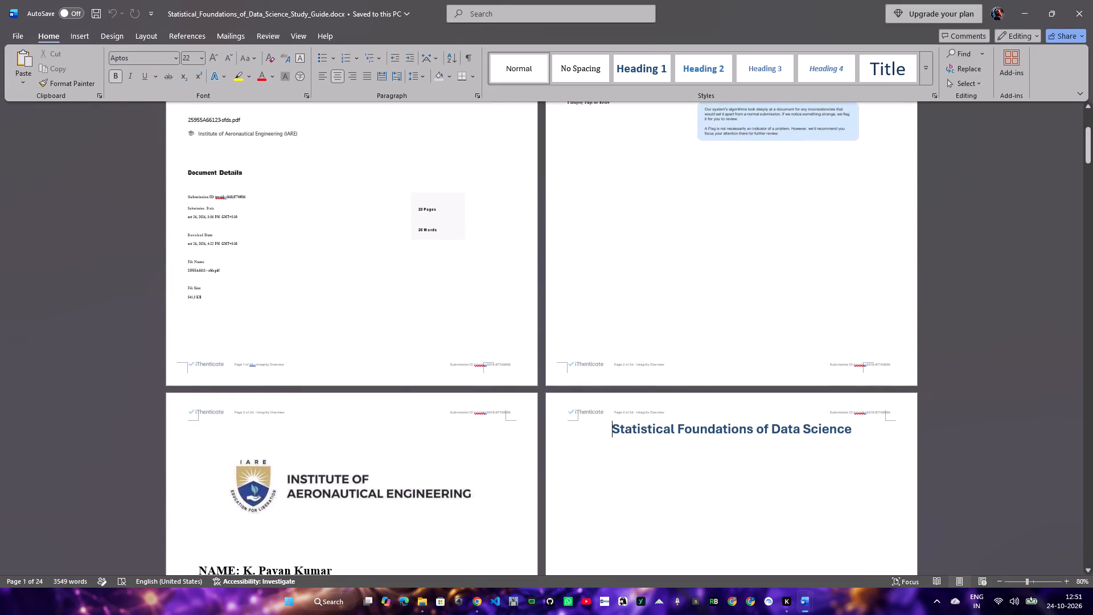
key(Return)
key(Return)
key(Return)
key(Return)
key(Return)
key(Return)
key(Return)
key(Return)
key(Return)
key(Return)
key(Return)
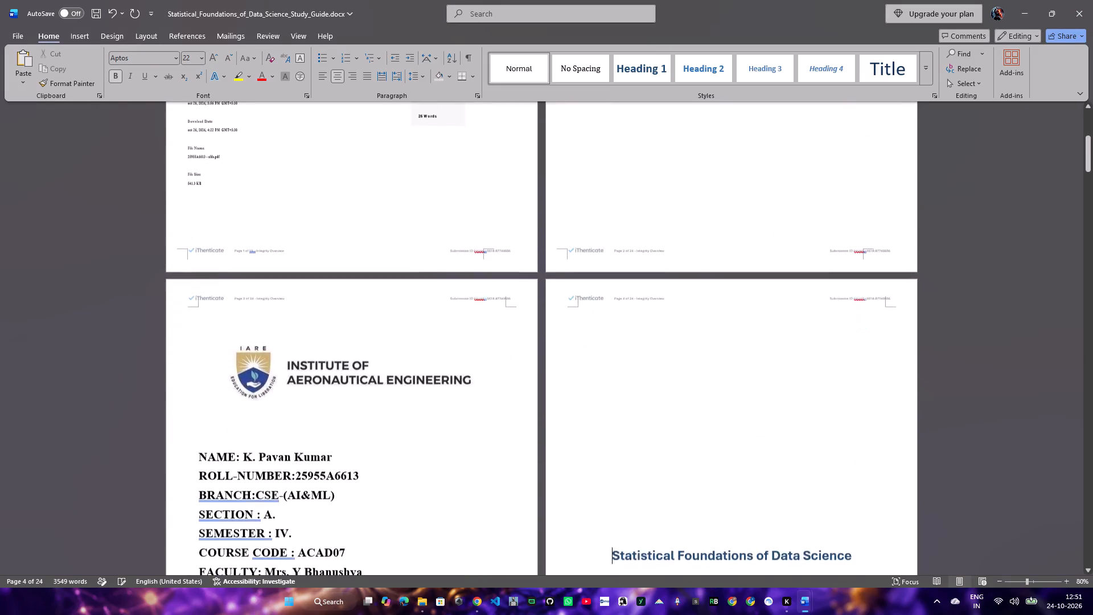
scroll(622, 423, down, 19)
scroll(633, 483, up, 4)
key(BackSpace)
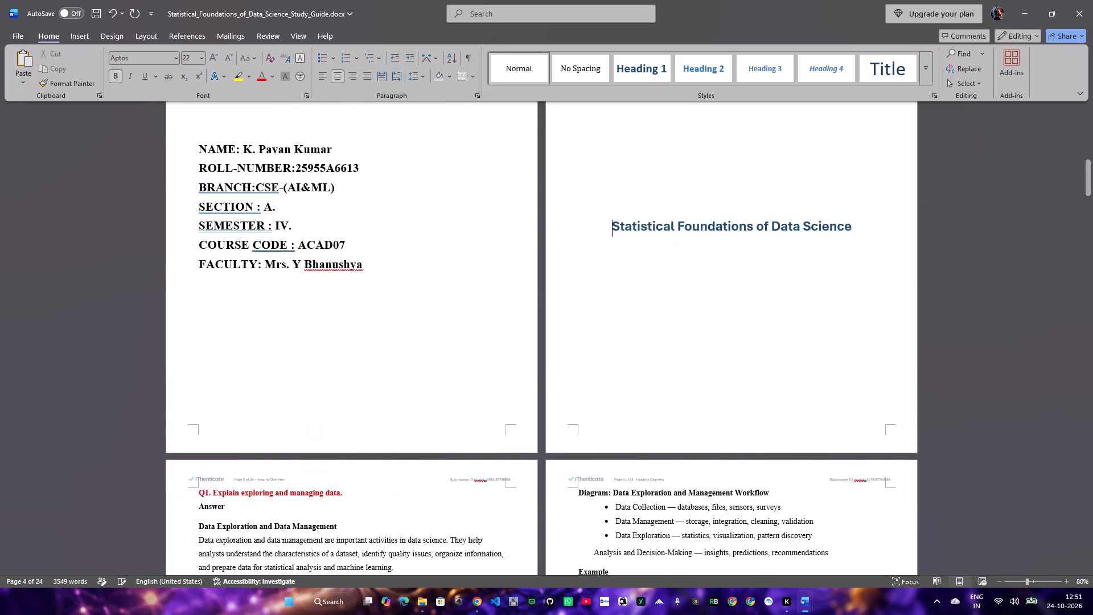
scroll(631, 485, up, 8)
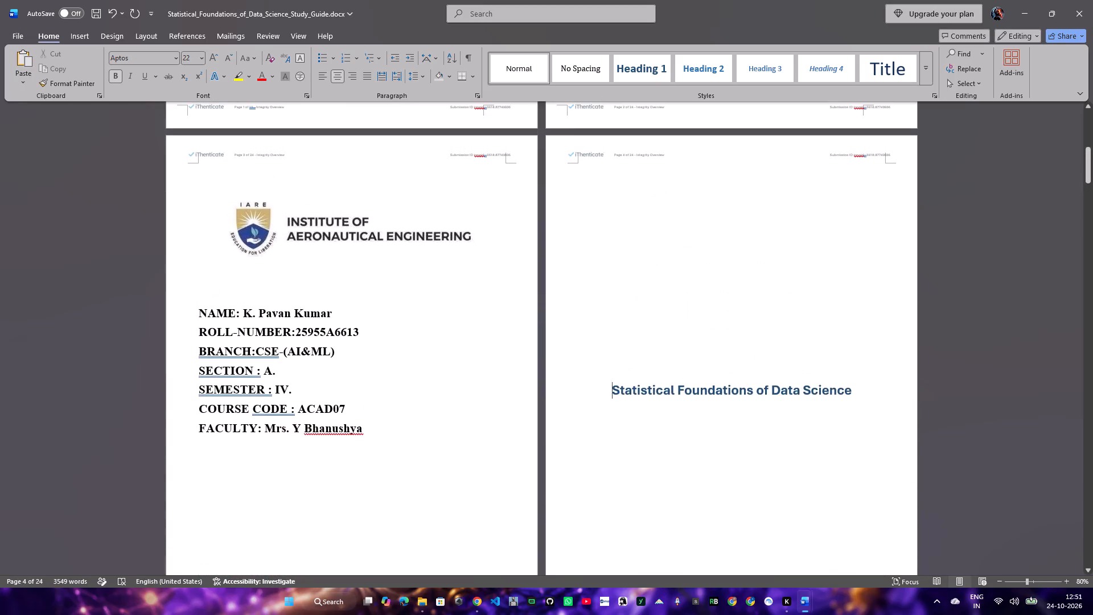
key(BackSpace)
Save the study guide as a Word document under its existing name in the AAt1 folder.
click(22, 35)
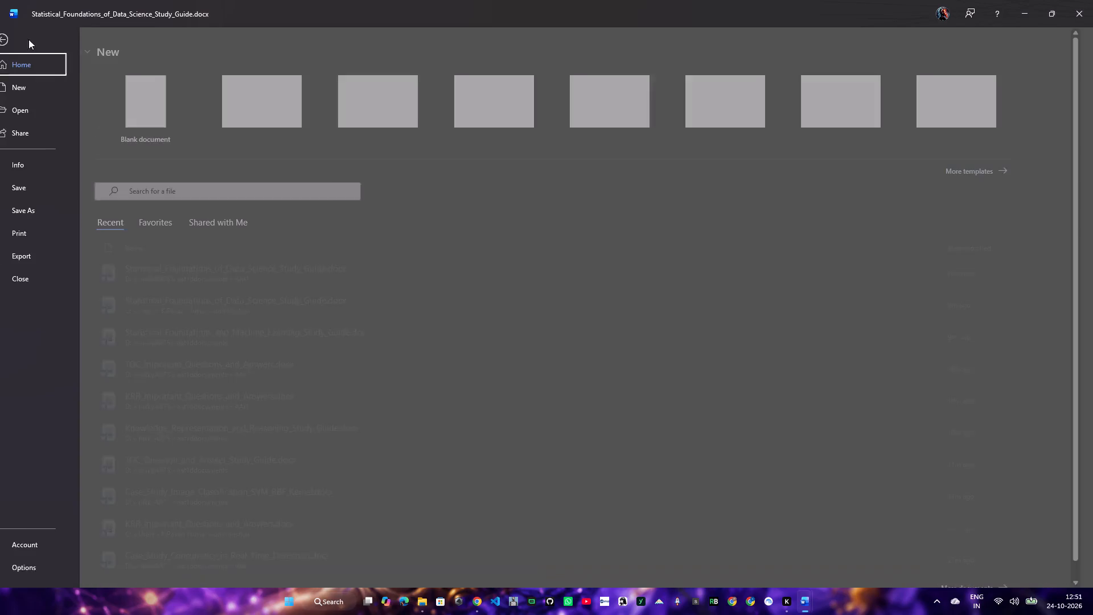
click(37, 212)
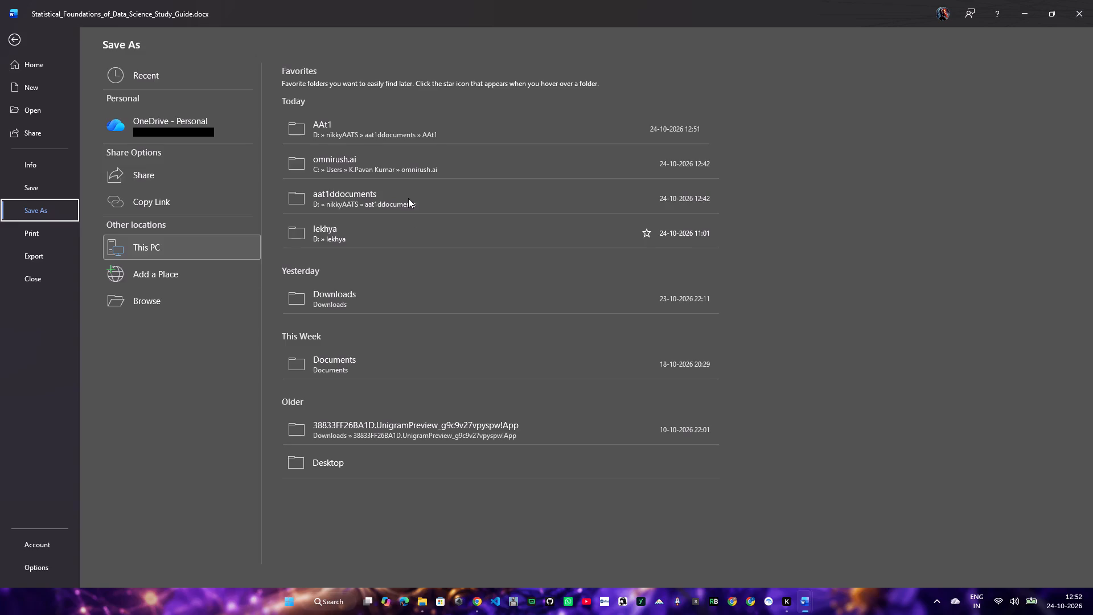
click(427, 174)
click(524, 10)
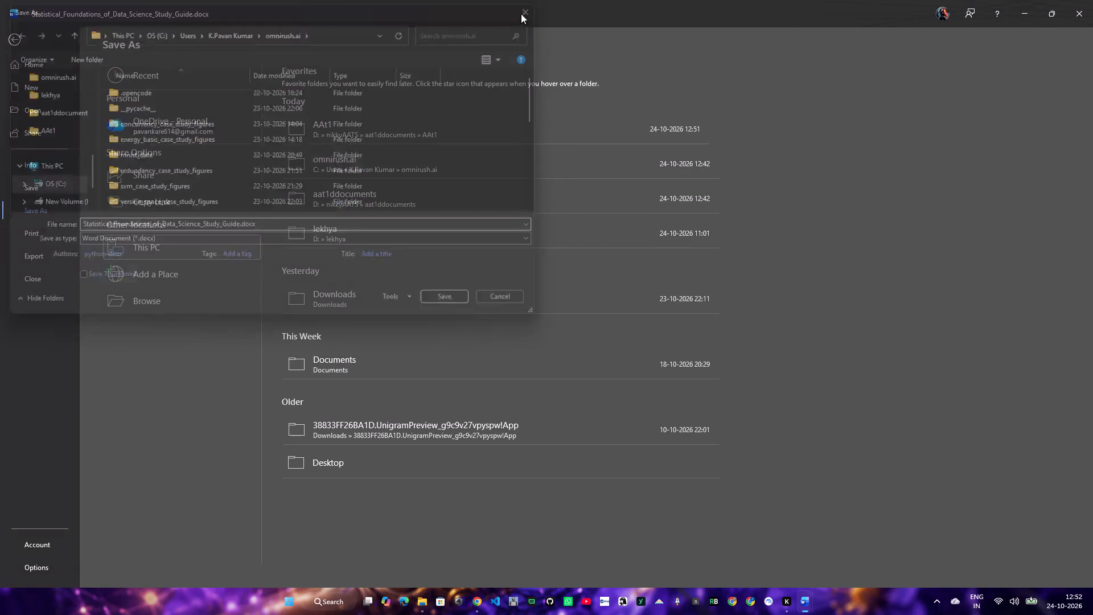
click(457, 128)
click(453, 304)
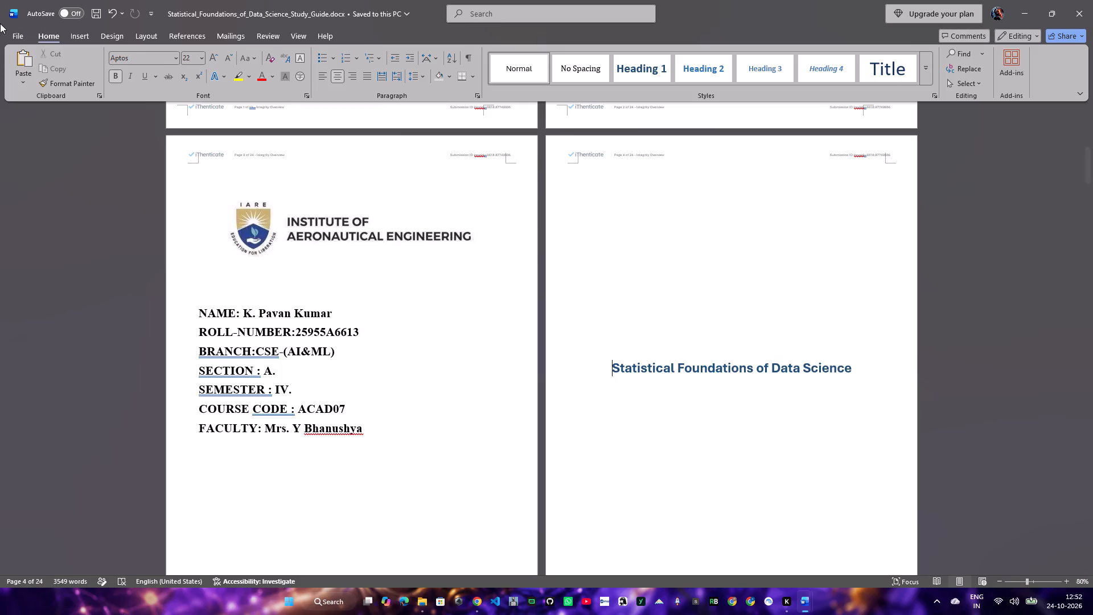
Save the study guide once more as a Word document under the same name in the AAt1 folder.
click(18, 33)
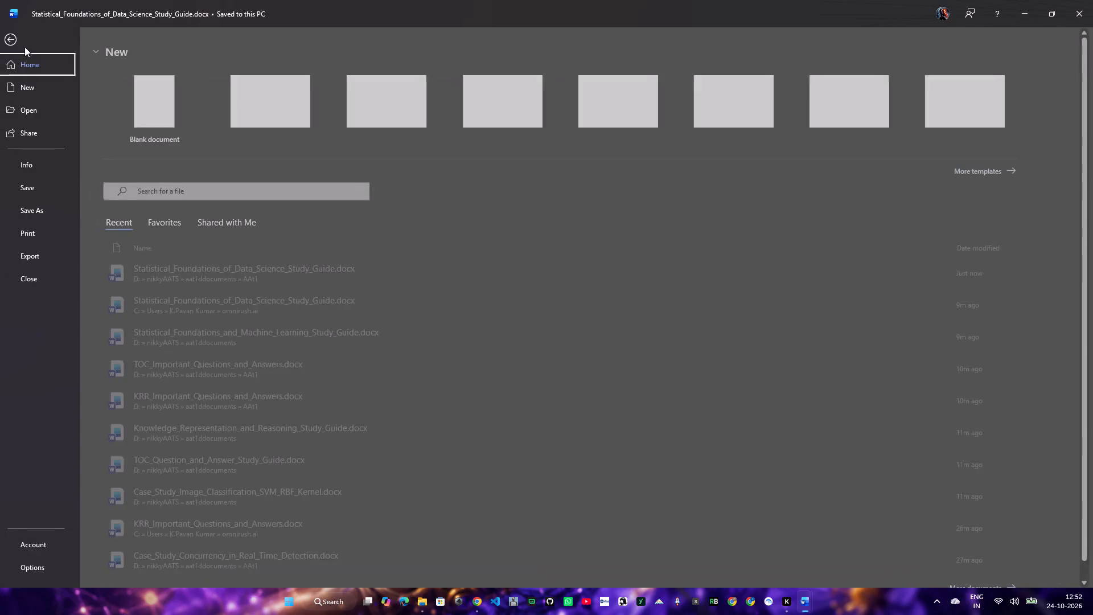
click(42, 213)
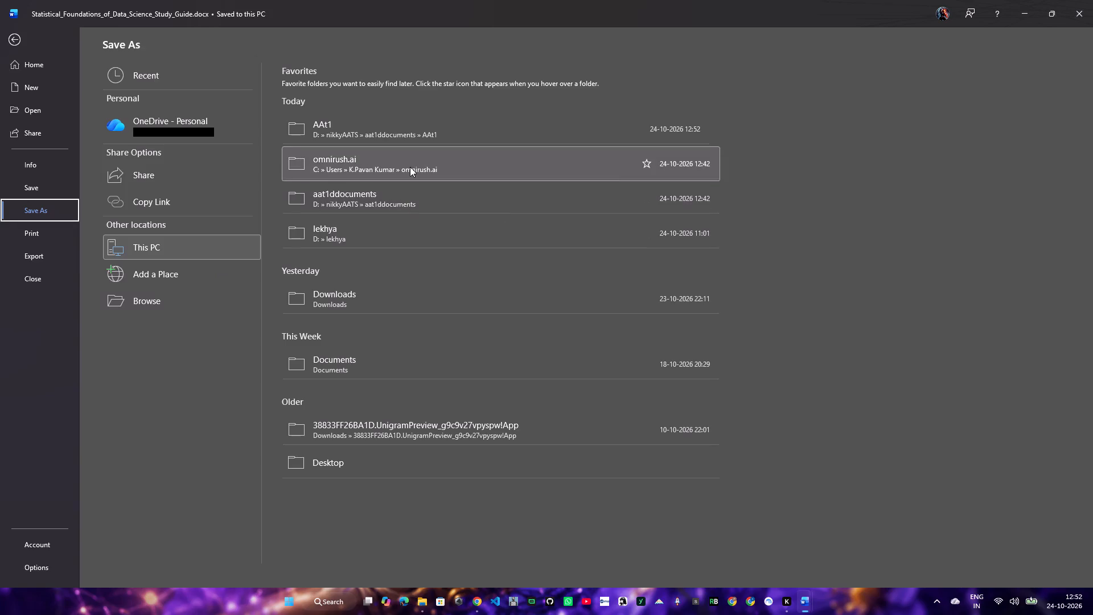
click(427, 133)
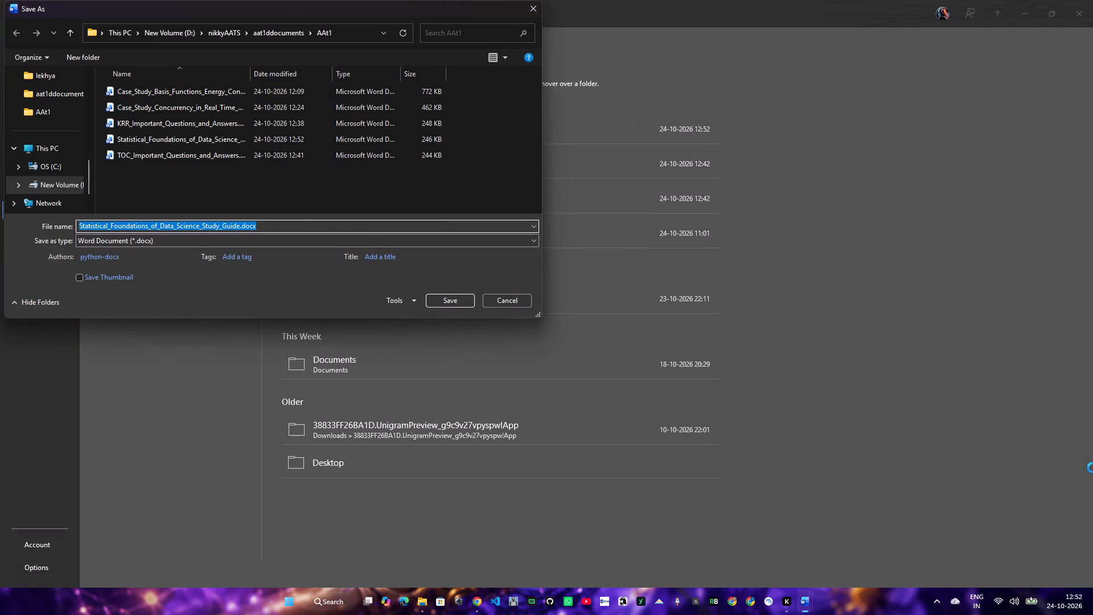
click(455, 301)
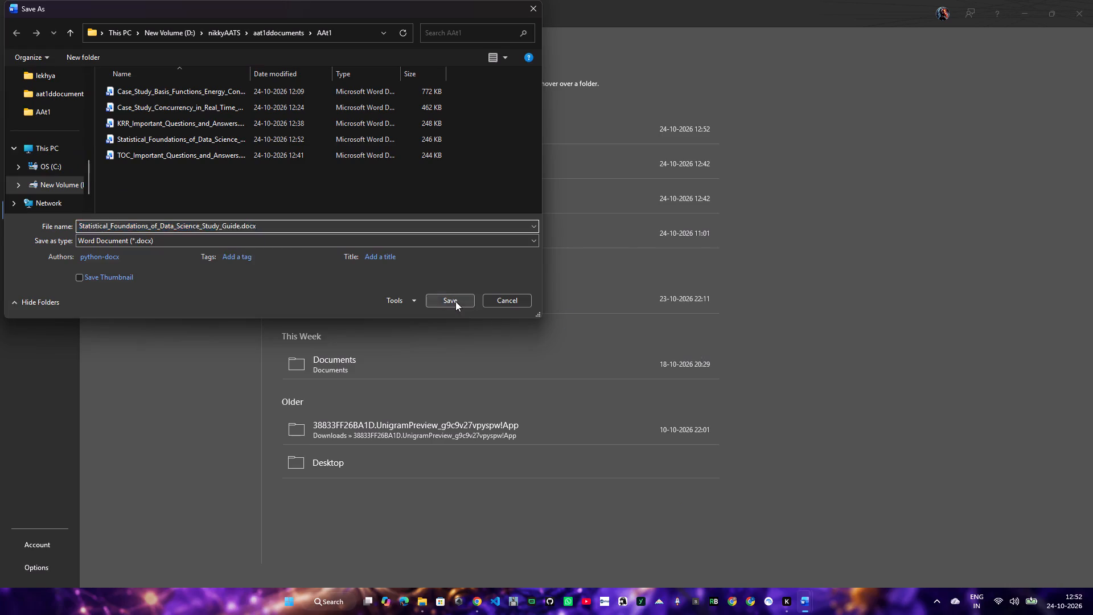
Look through the study guide's pages from Q1 to the Decision Tree conclusion to check the layout.
scroll(689, 540, down, 20)
scroll(689, 540, down, 10)
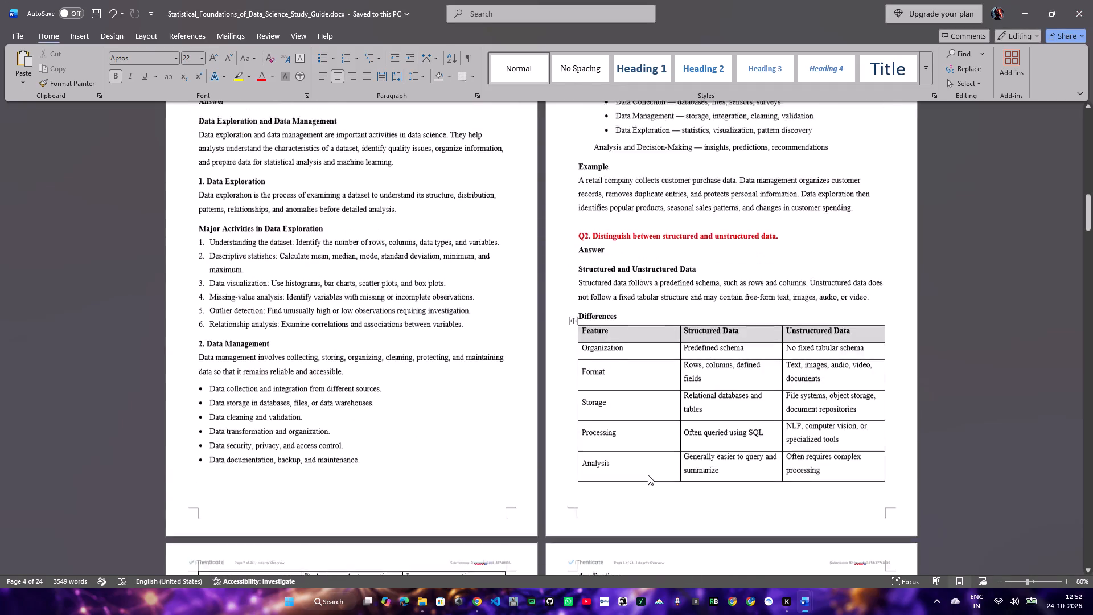
scroll(644, 435, down, 1)
middle_click(644, 435)
scroll(644, 435, up, 1)
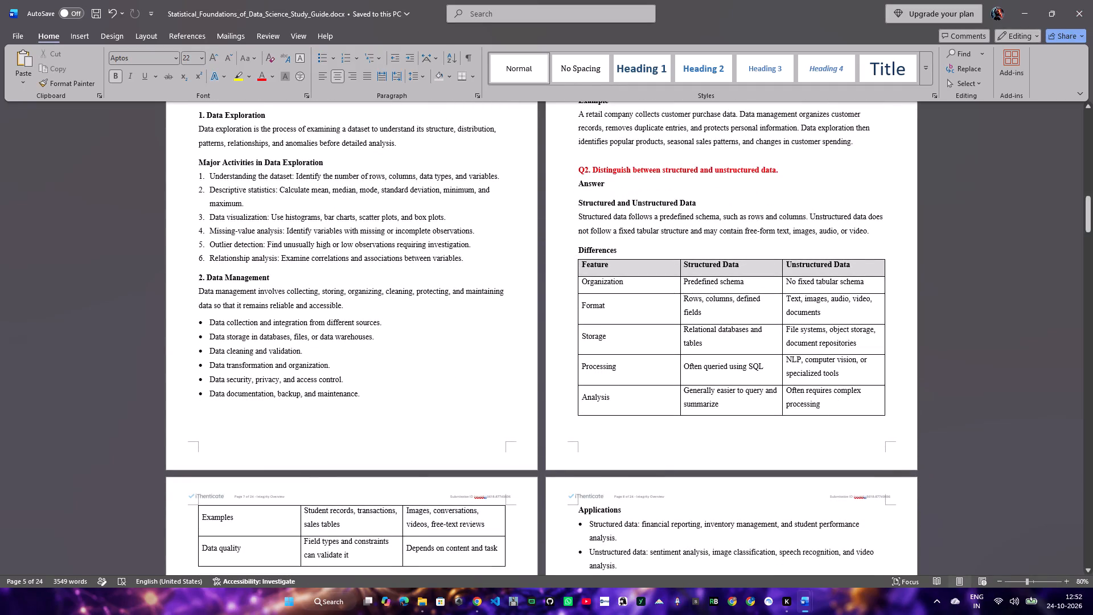
scroll(554, 475, down, 12)
middle_click(572, 384)
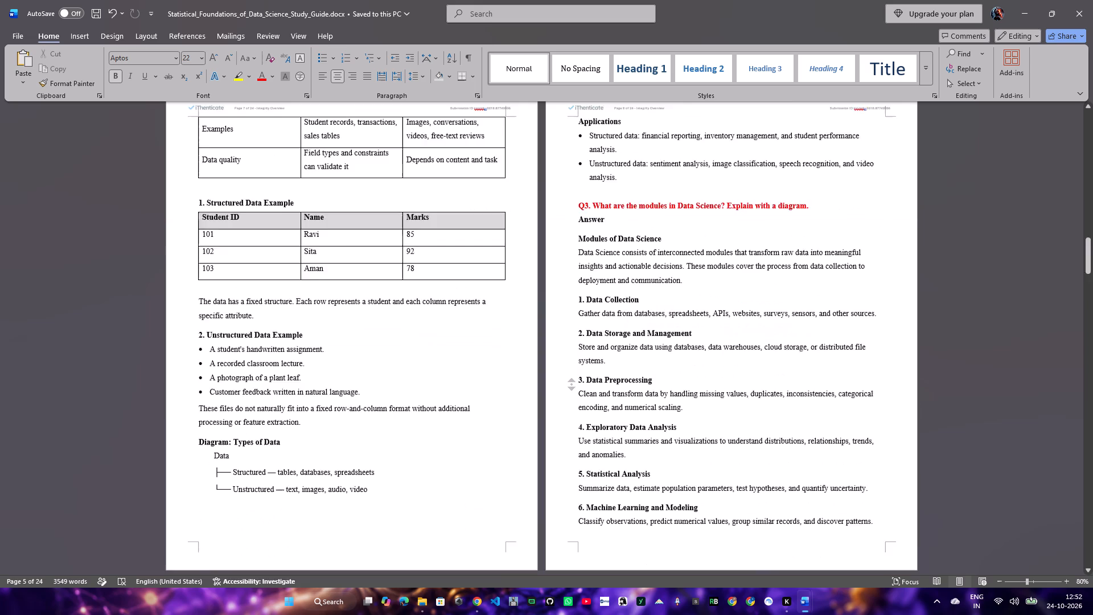
scroll(562, 514, up, 4)
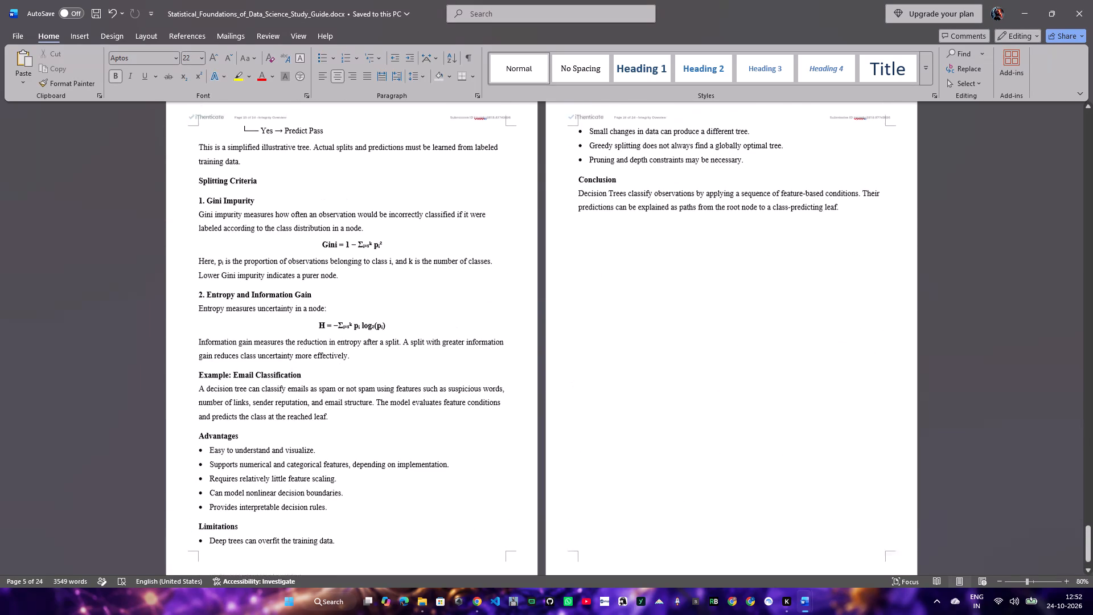
scroll(562, 512, up, 3)
scroll(633, 120, up, 15)
click(637, 123)
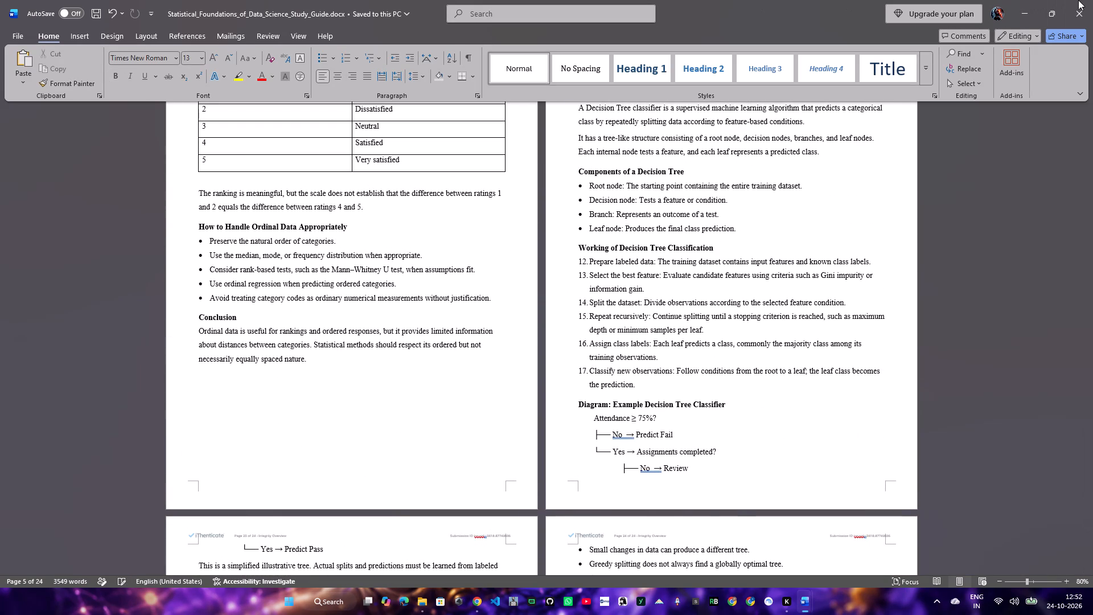
Close the study guide, keeping the last copied item.
click(1079, 0)
click(1092, 0)
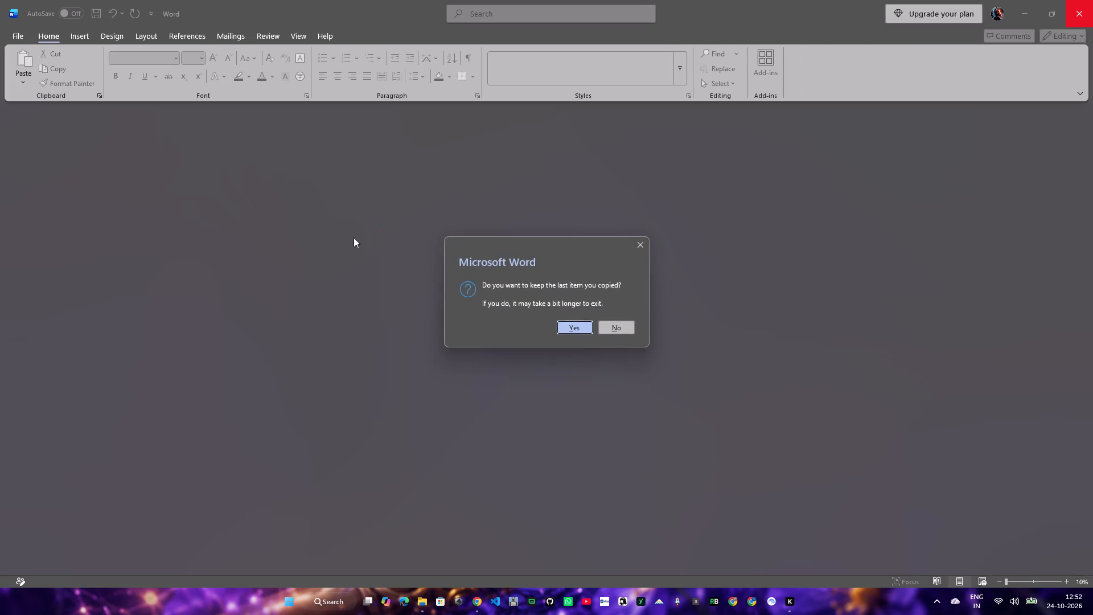
click(580, 330)
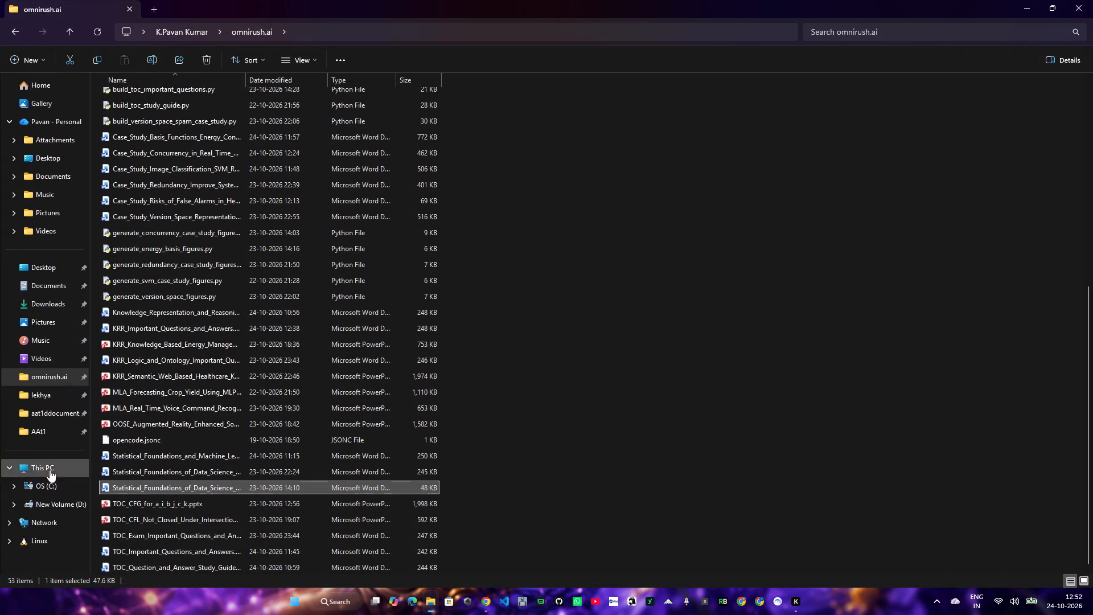
Open the KRR, Statistical Foundations and TOC question documents together from the lekhya folder on drive D.
scroll(69, 450, up, 5)
click(40, 494)
click(42, 506)
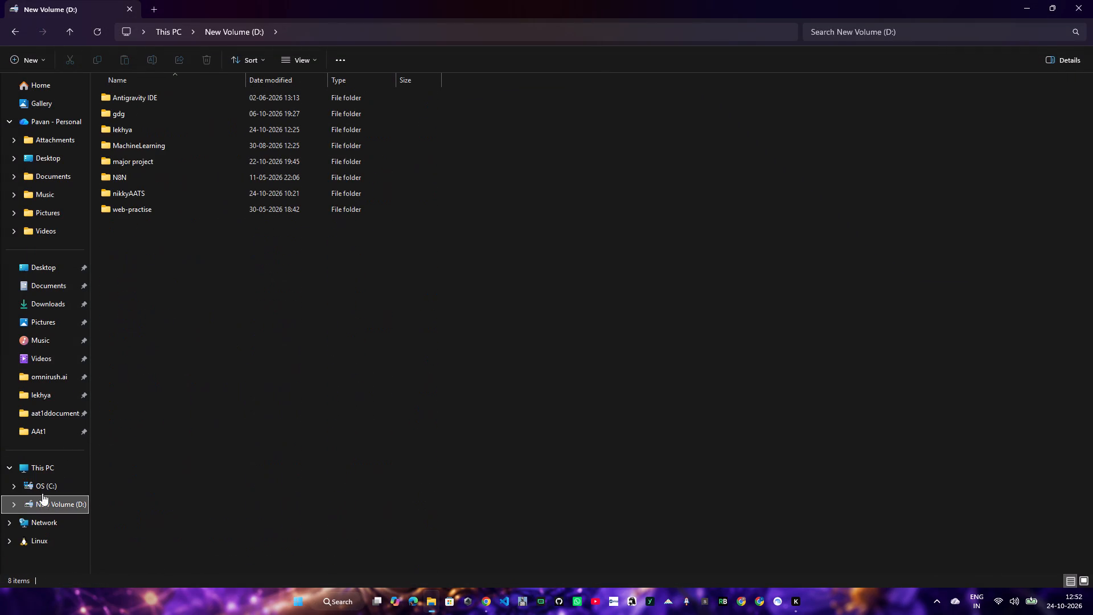
double_click(121, 128)
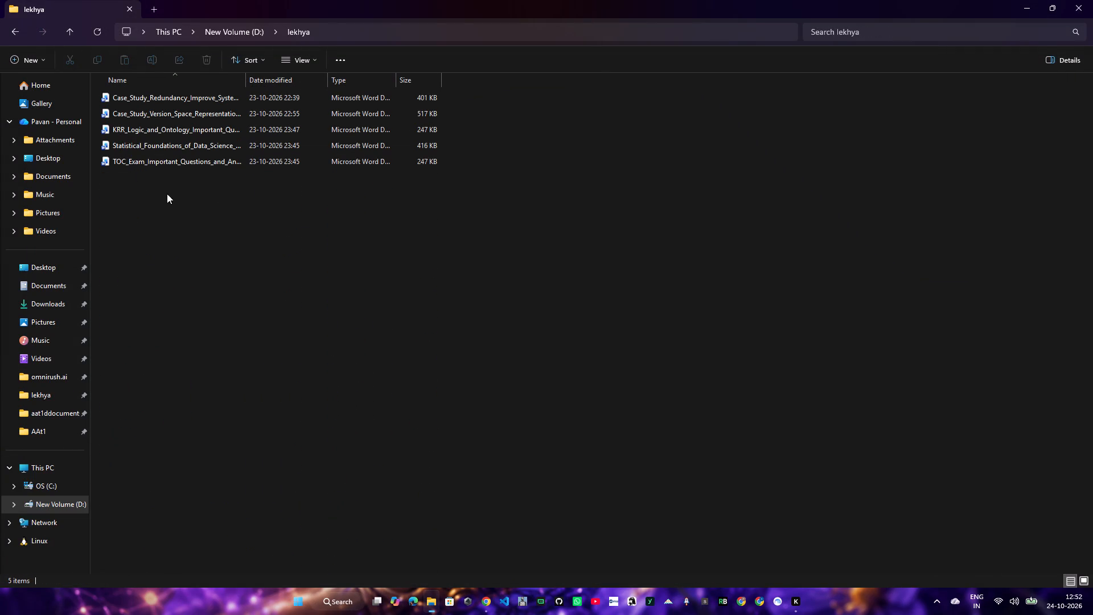
drag(156, 191, 124, 125)
right_click(116, 147)
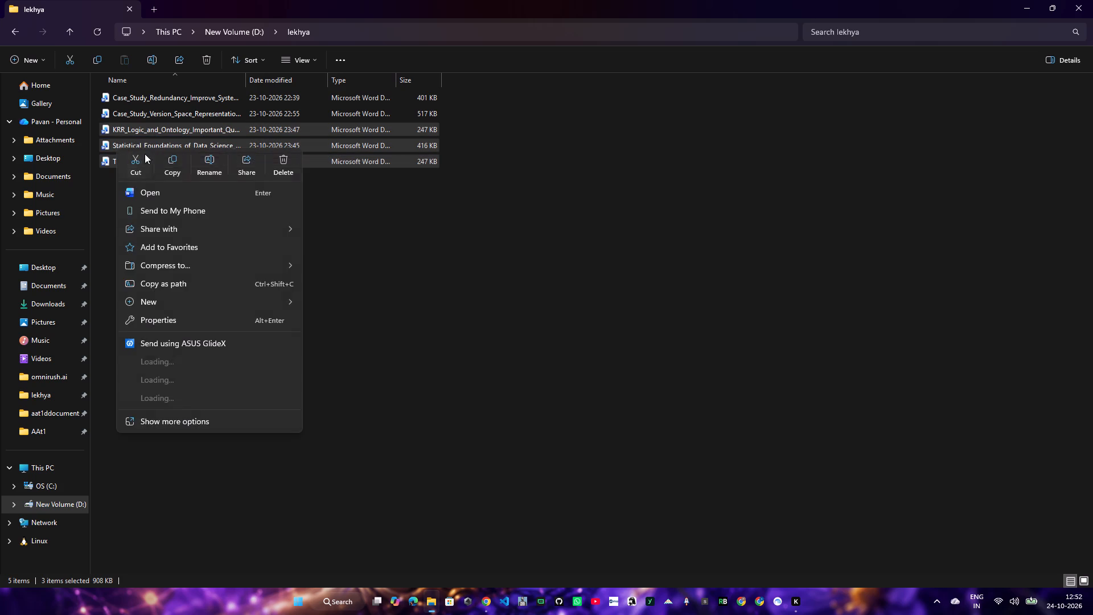
click(178, 191)
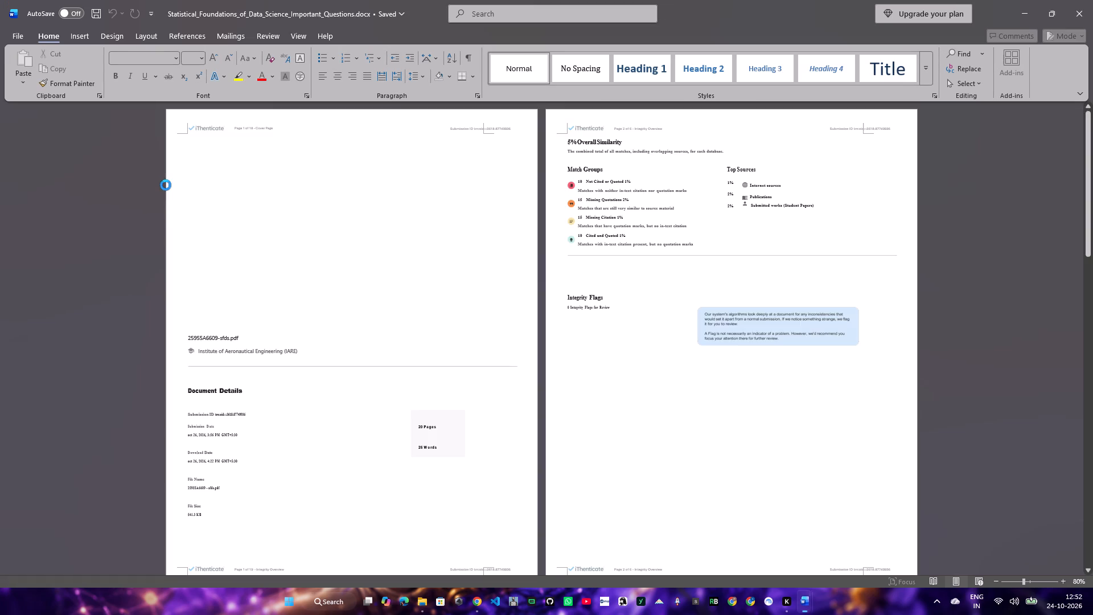
Delete the footer text "Theory of Computation" in TOC_Exam_Important_Questions_and_Answers, then save and close the document.
scroll(356, 460, down, 20)
scroll(356, 460, down, 11)
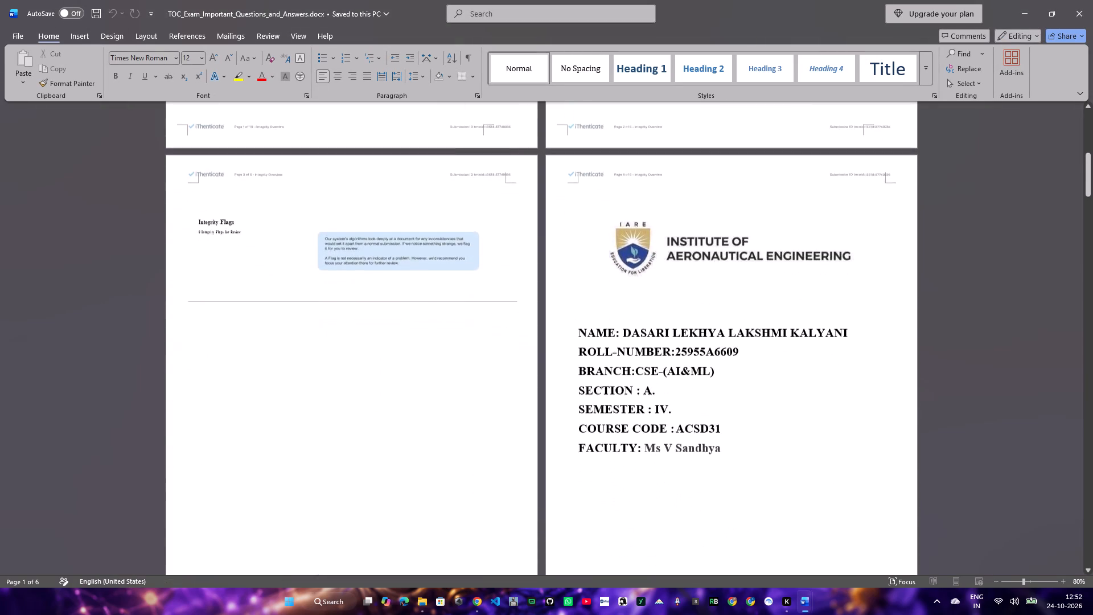
scroll(353, 442, down, 9)
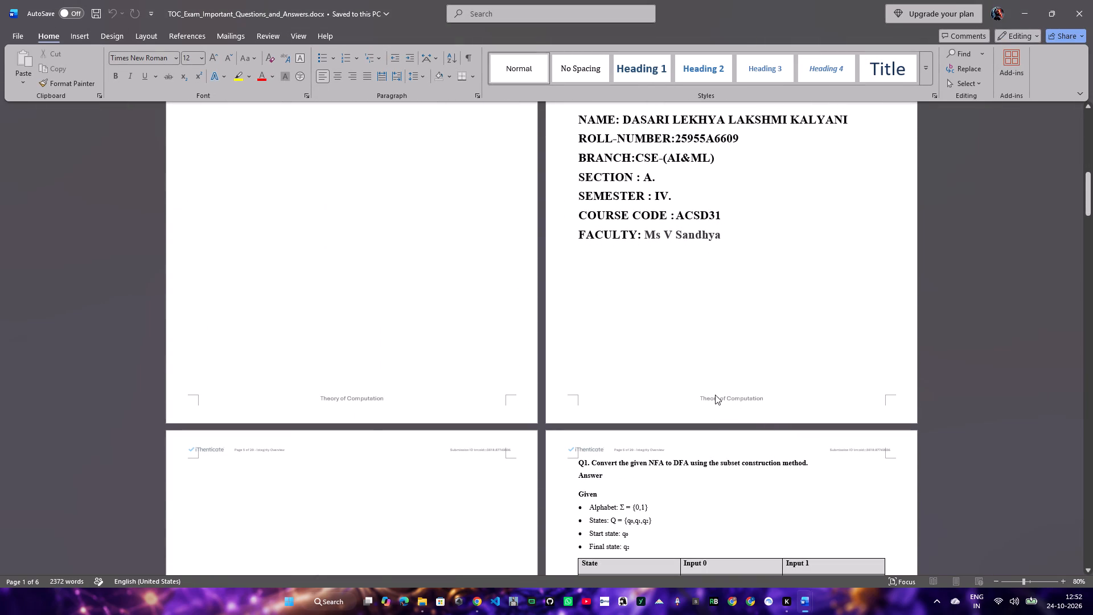
triple_click(715, 395)
click(726, 398)
double_click(726, 398)
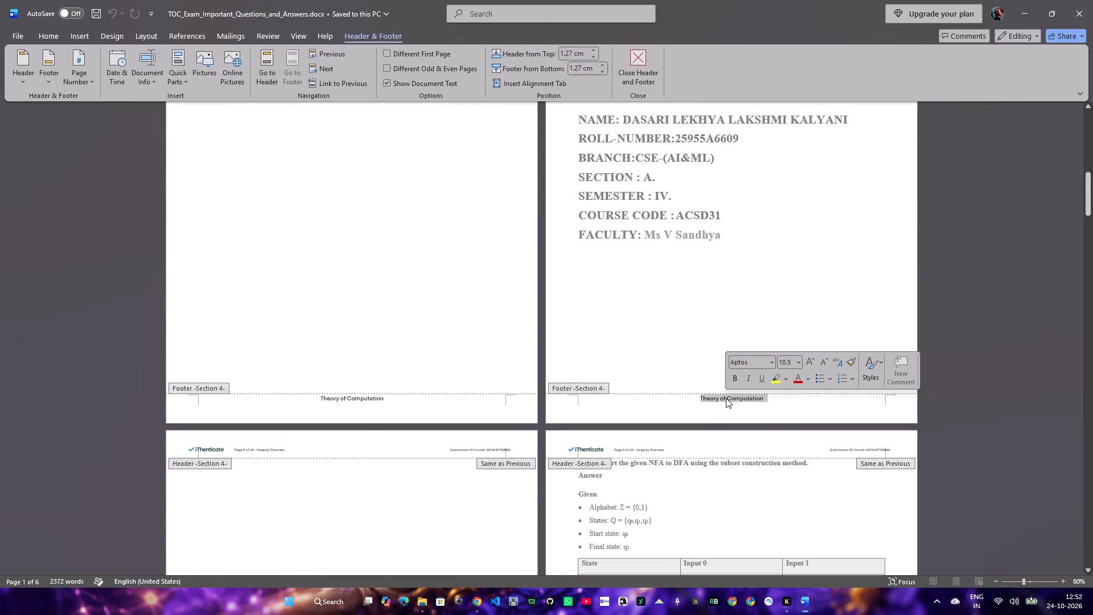
key(BackSpace)
key(ctrl+s)
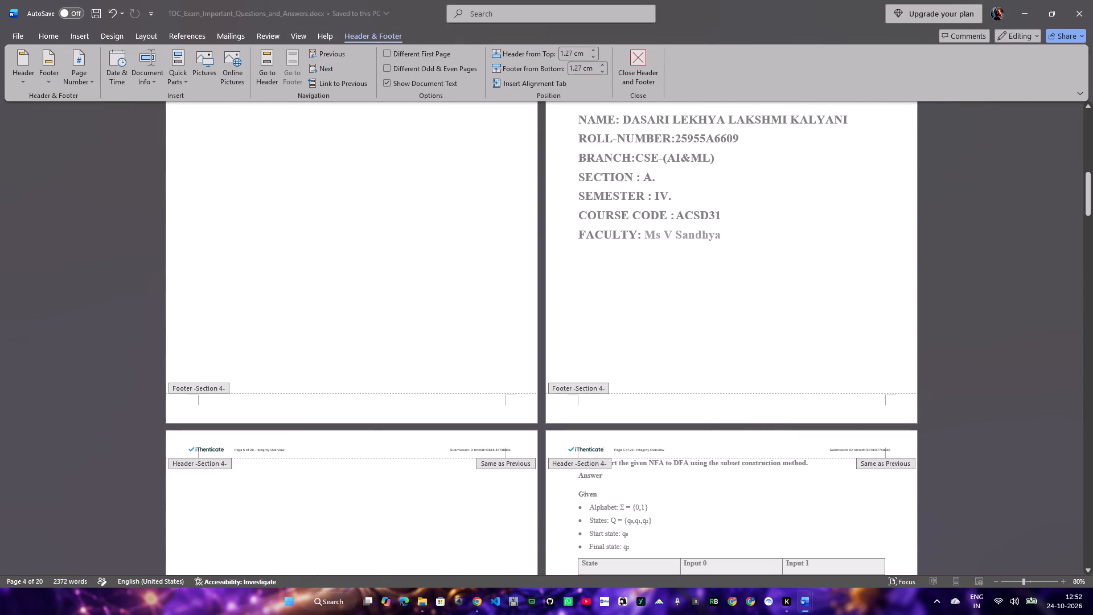
click(799, 372)
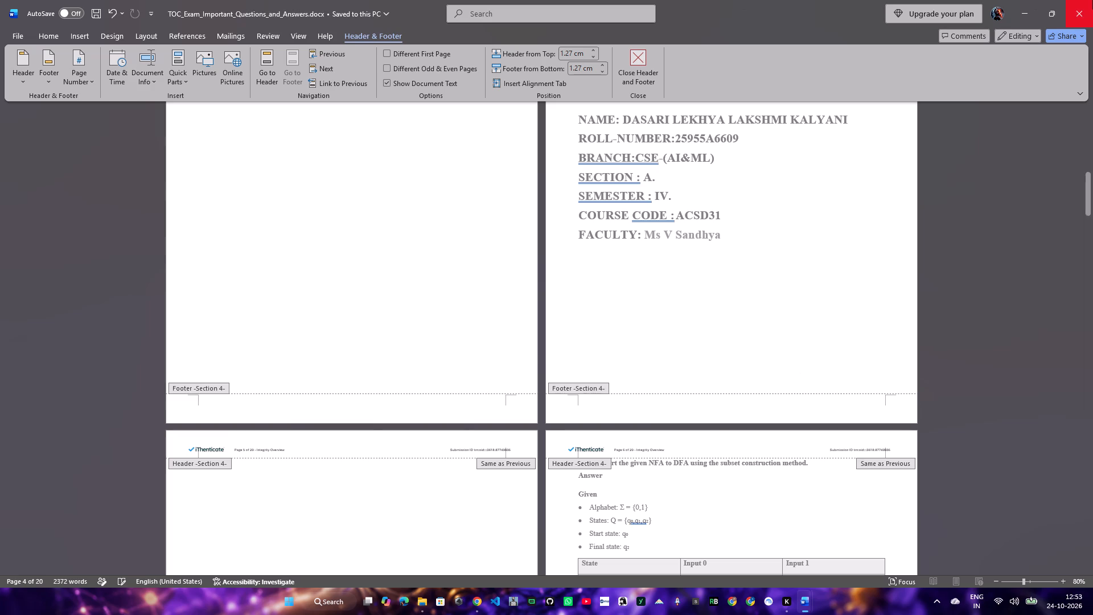
click(1092, 0)
Delete the footer text "Theory of Computation — Question and Answer Study Guide" in KRR_Logic_and_Ontology_Important_Questions, then save and close it.
scroll(729, 444, down, 8)
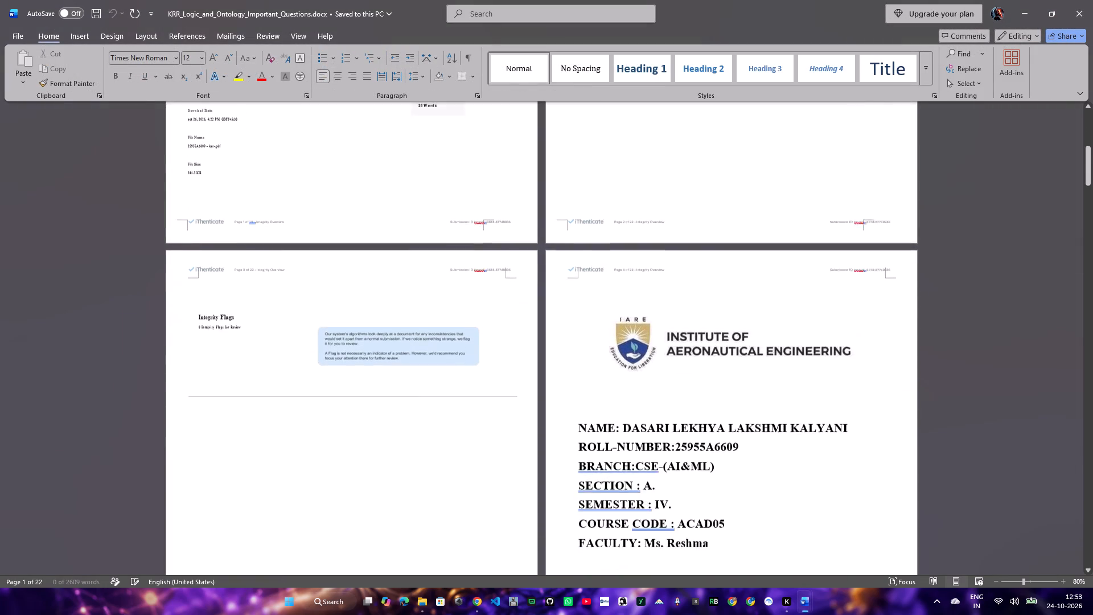
scroll(722, 452, down, 16)
triple_click(726, 393)
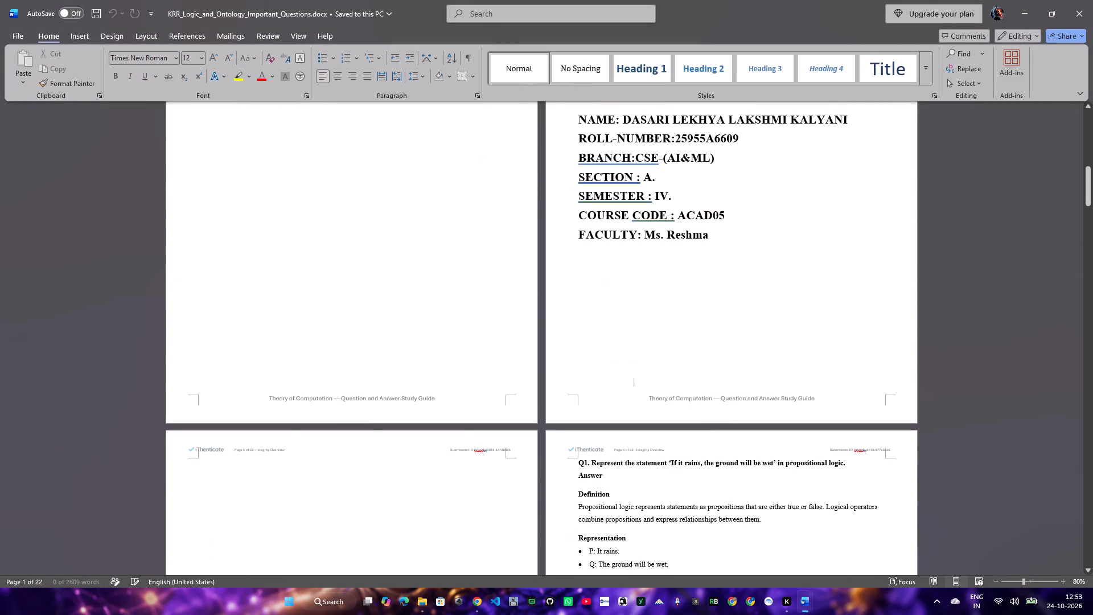
triple_click(726, 396)
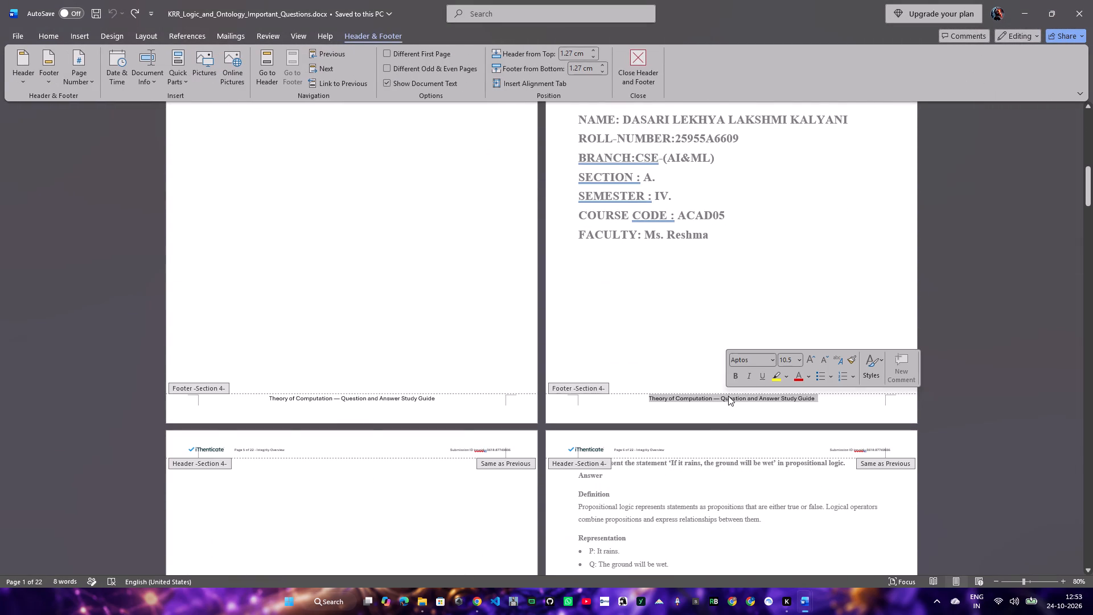
key(BackSpace)
key(ctrl+s)
key(ctrl+s)
key(ctrl+s)
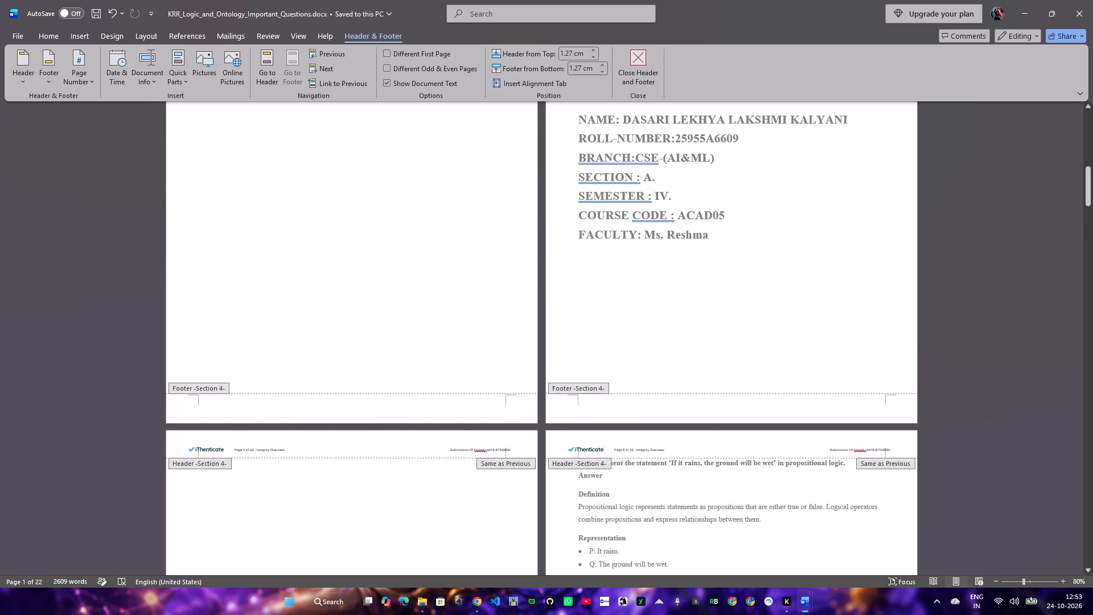
click(1092, 0)
Delete the footer text "Theory of Computation" in Statistical_Foundations_of_Data_Science_Important_Questions, then save and close the document.
scroll(858, 497, down, 20)
scroll(858, 497, down, 4)
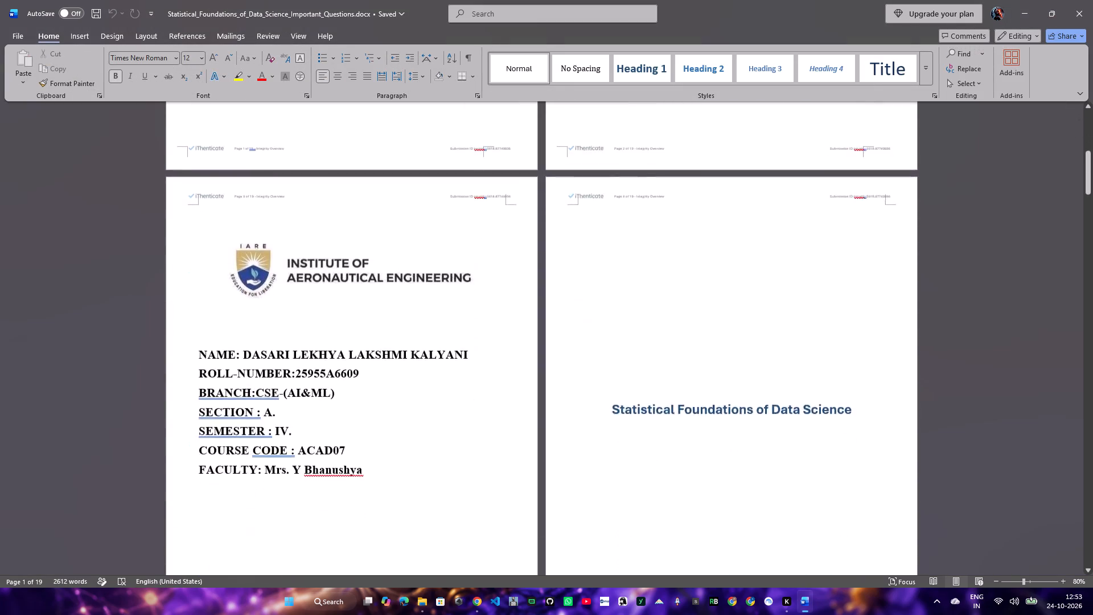
scroll(740, 457, down, 4)
double_click(723, 479)
triple_click(719, 478)
click(719, 478)
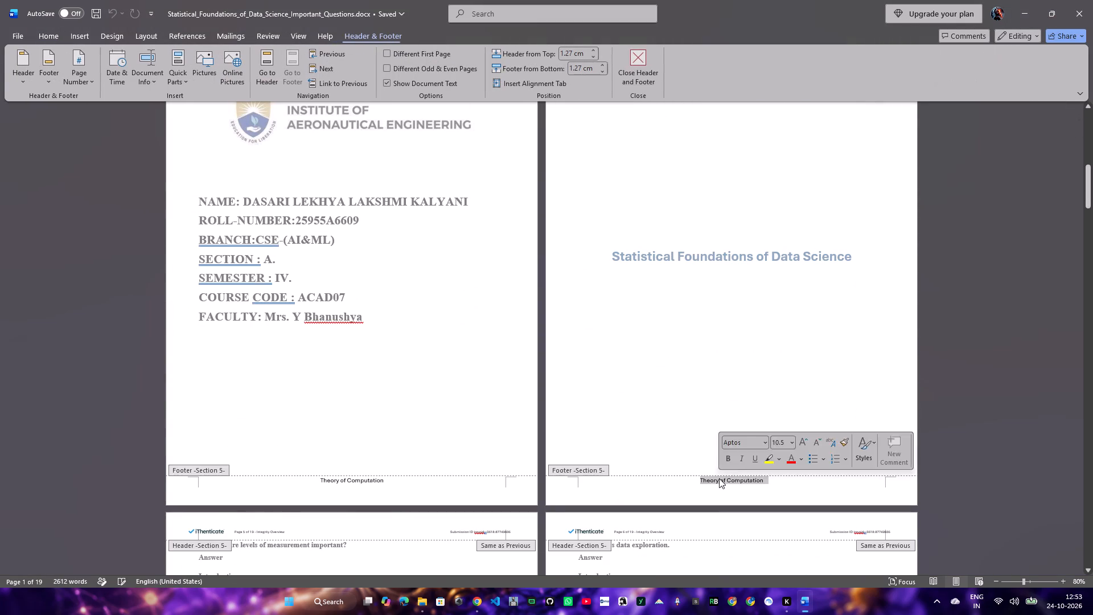
double_click(719, 478)
click(719, 478)
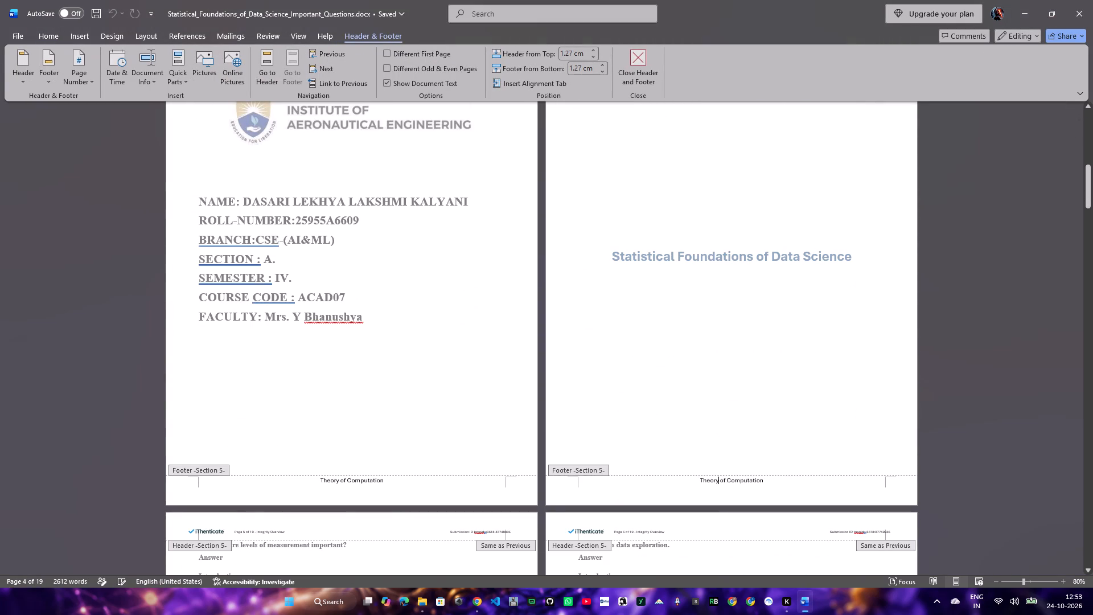
double_click(719, 478)
click(719, 478)
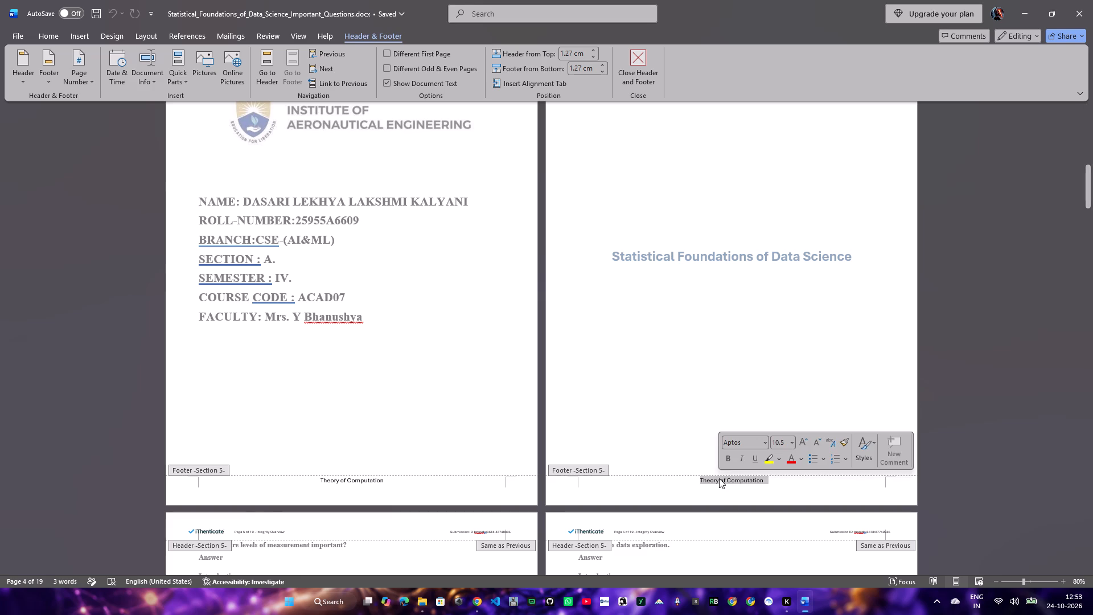
key(BackSpace)
key(ctrl+s)
key(ctrl+s)
key(ctrl+s)
key(ctrl+s)
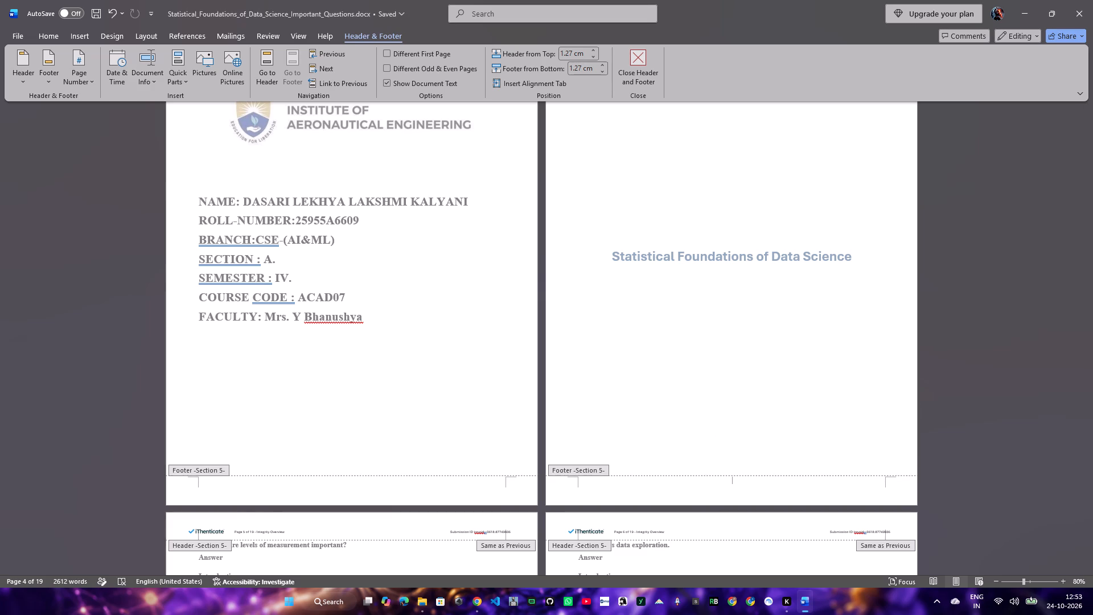
key(Escape)
click(1092, 0)
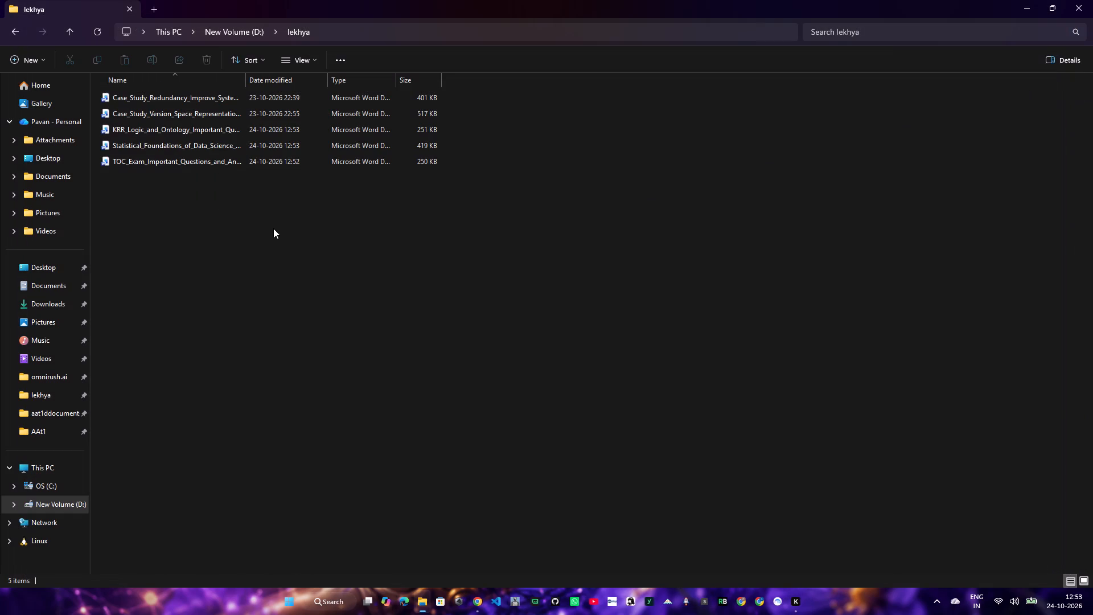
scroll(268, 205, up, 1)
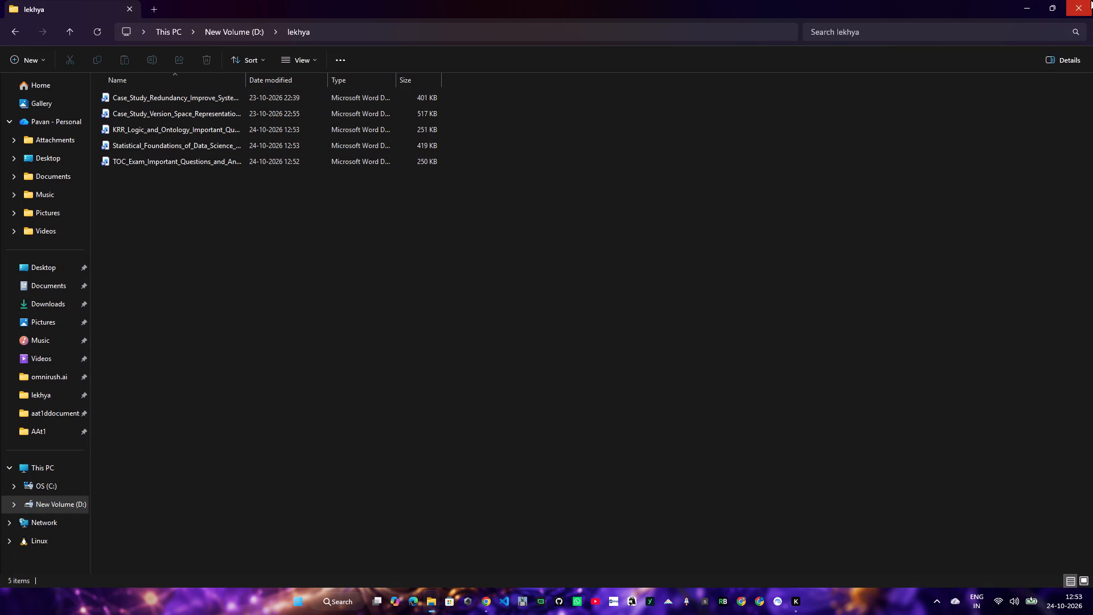